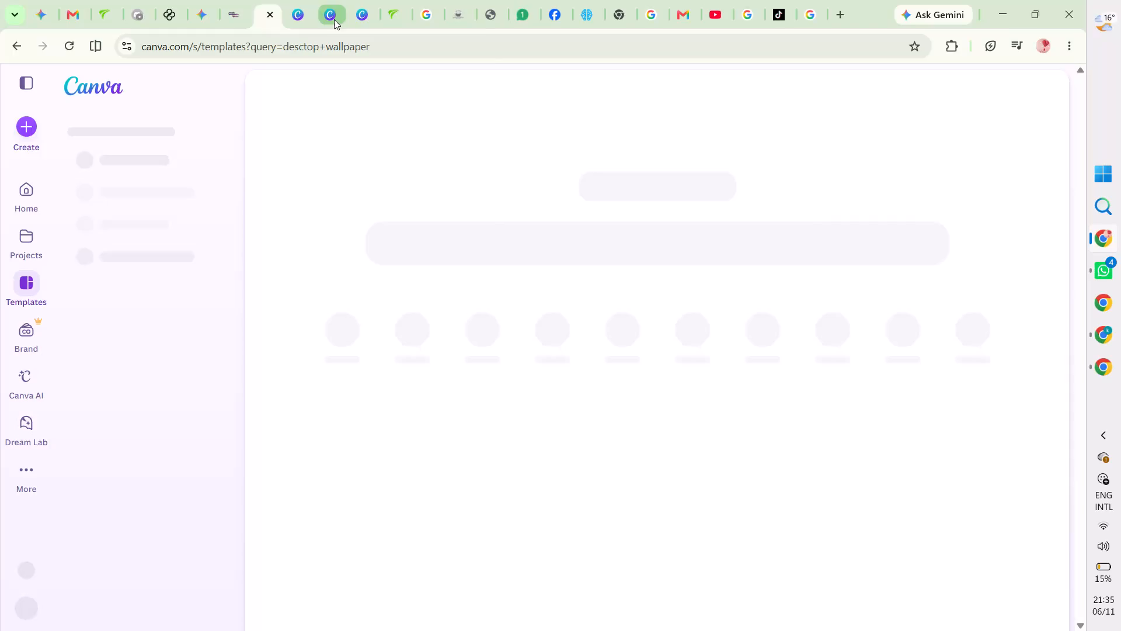
Switch to the neon gaming wallpaper design and close the open share and position settings.
left_click(334, 19)
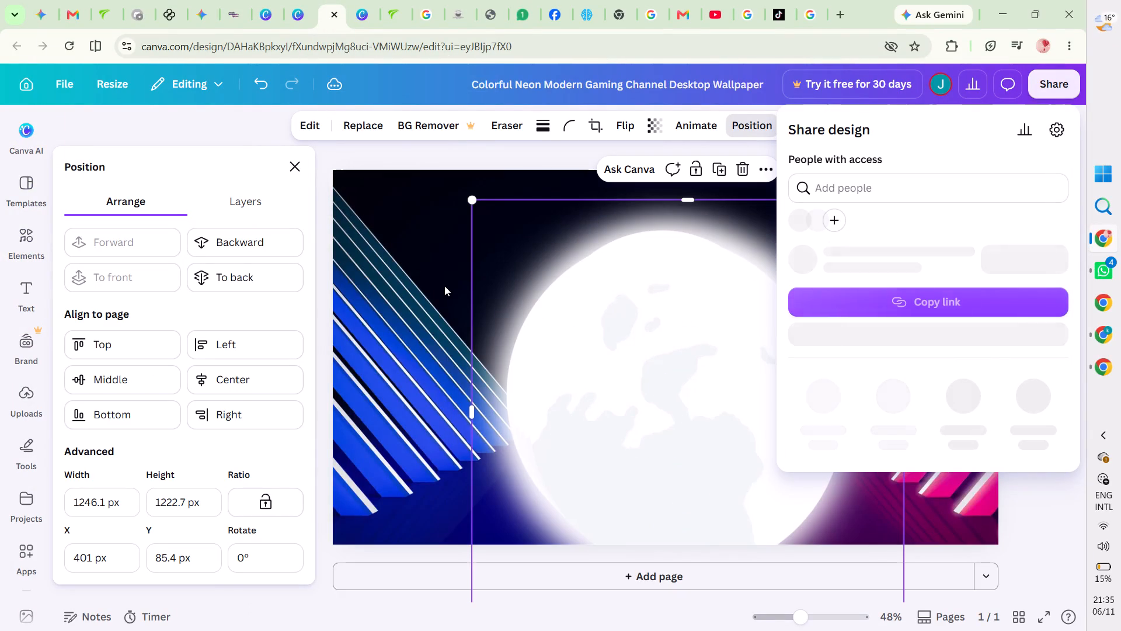
left_click(297, 161)
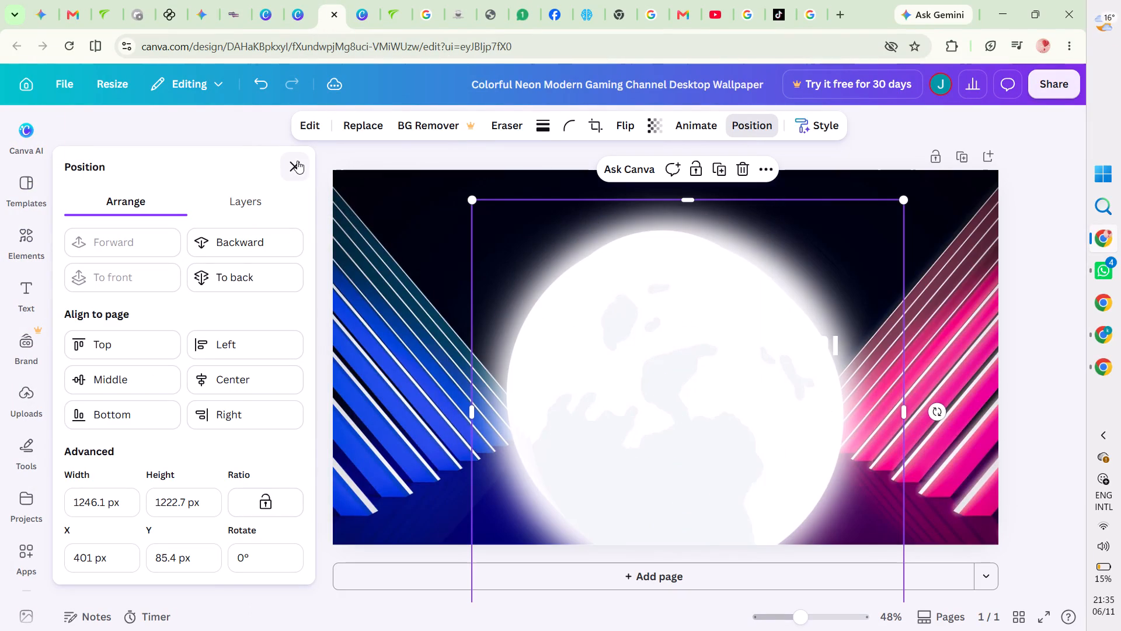
left_click(291, 161)
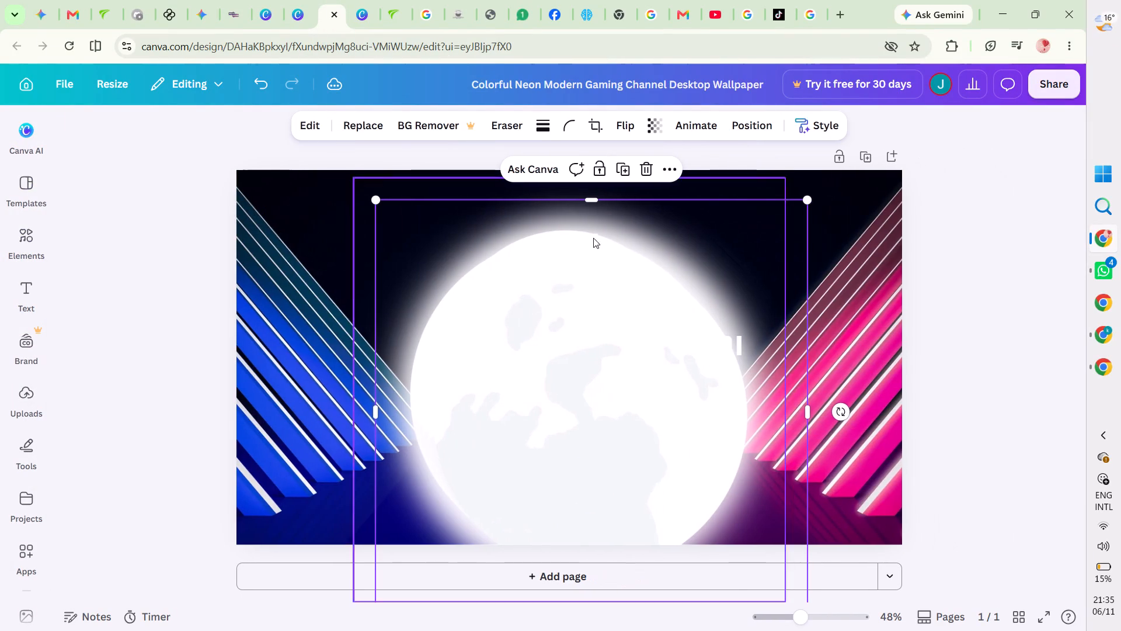
Delete the large overlapping moon copies one by one, leaving only the smallest moon on the page.
left_click_drag(626, 276, 500, 304)
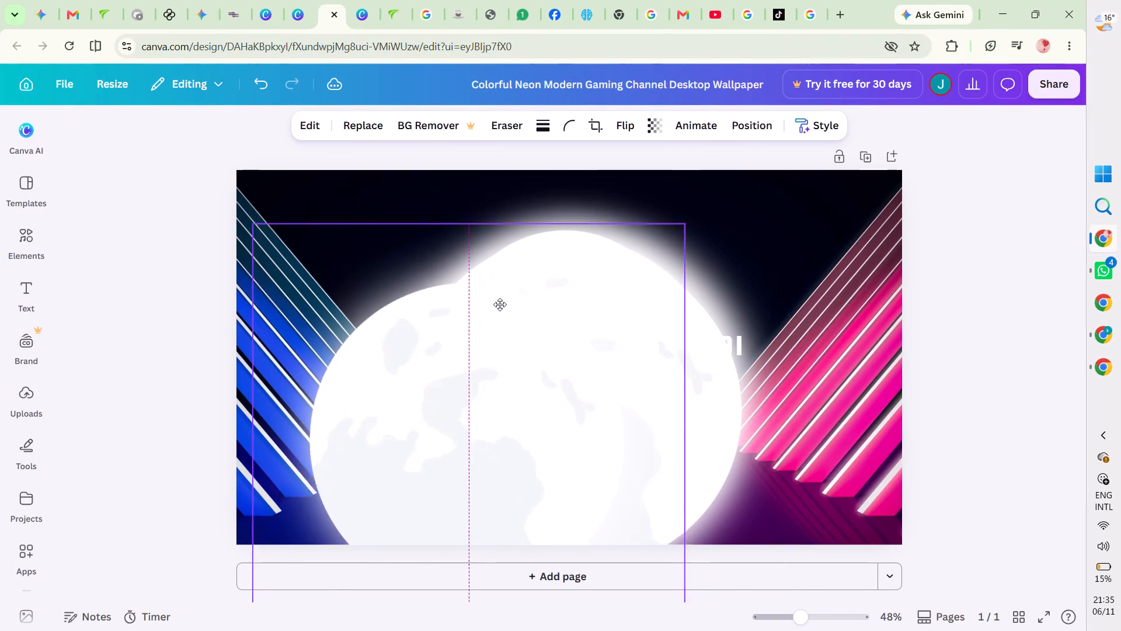
left_click_drag(500, 304, 587, 234)
key("BackSpace")
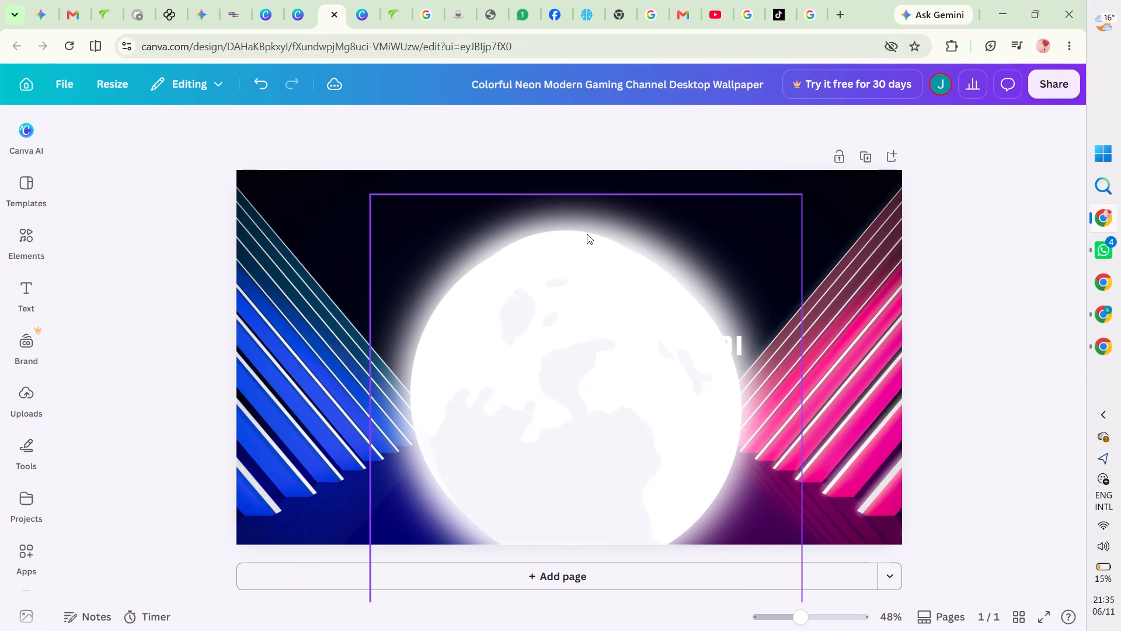
left_click(587, 234)
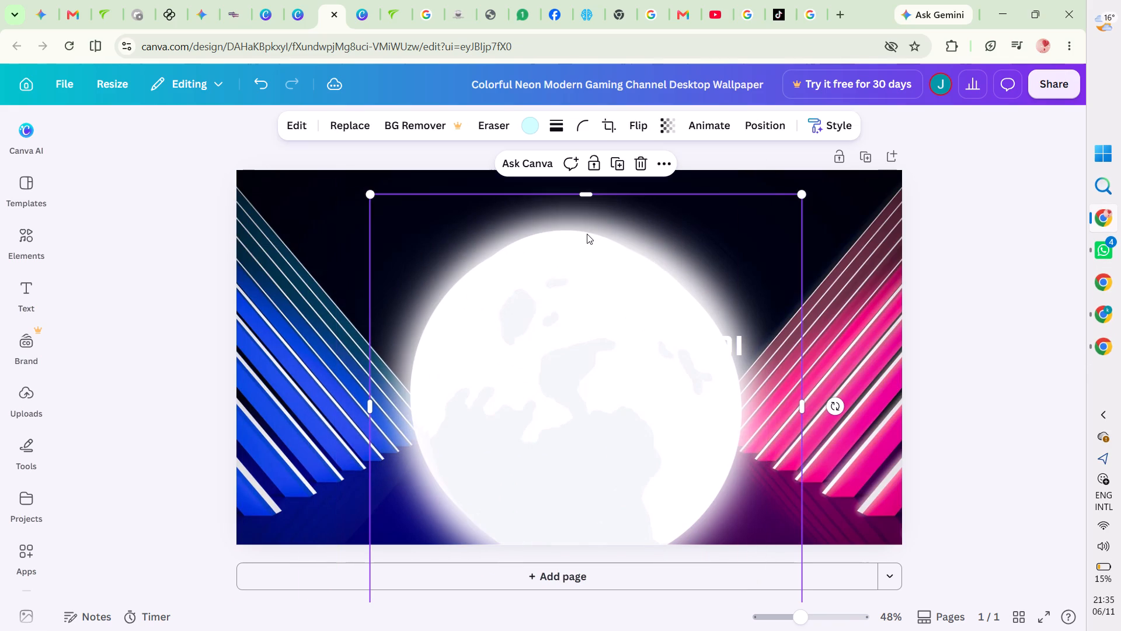
key("BackSpace")
left_click(532, 314)
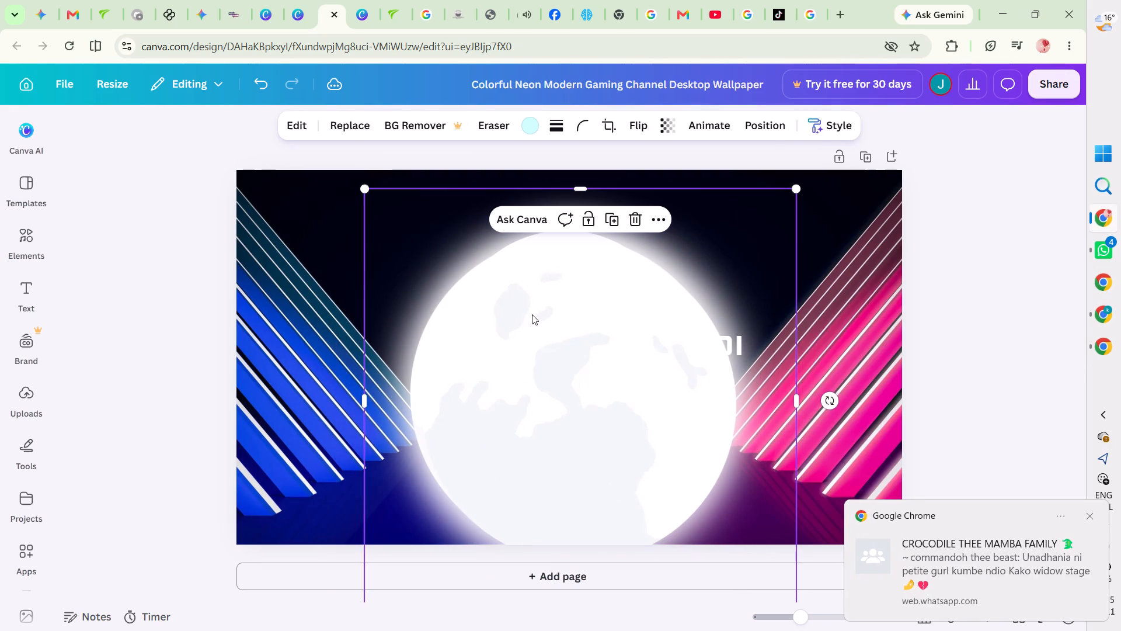
key("BackSpace")
left_click(532, 370)
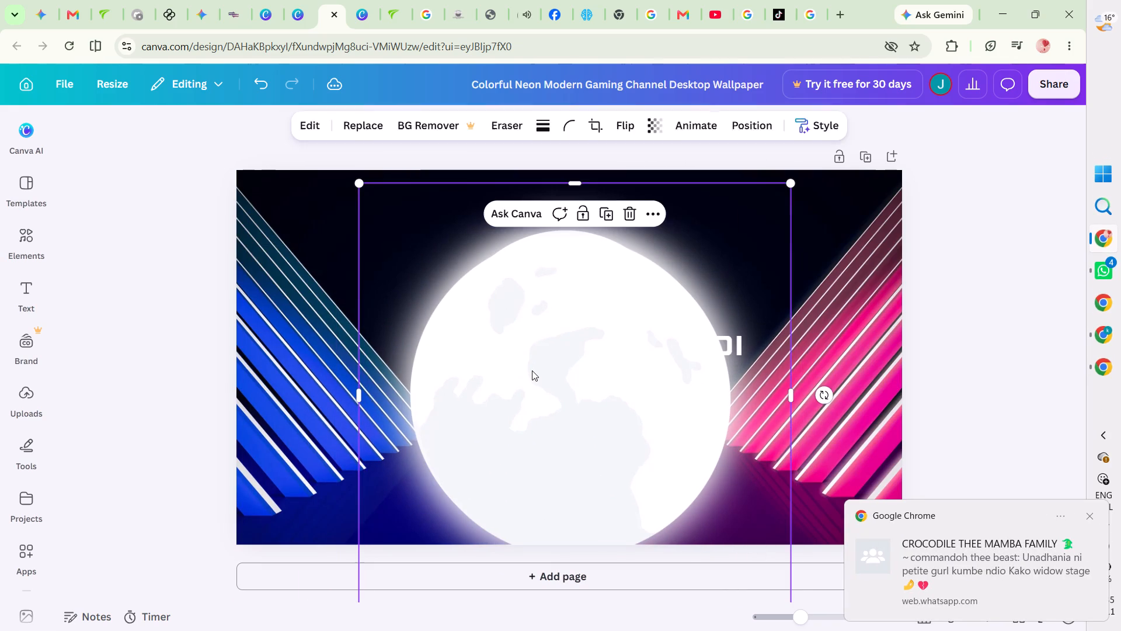
key("BackSpace")
left_click(581, 344)
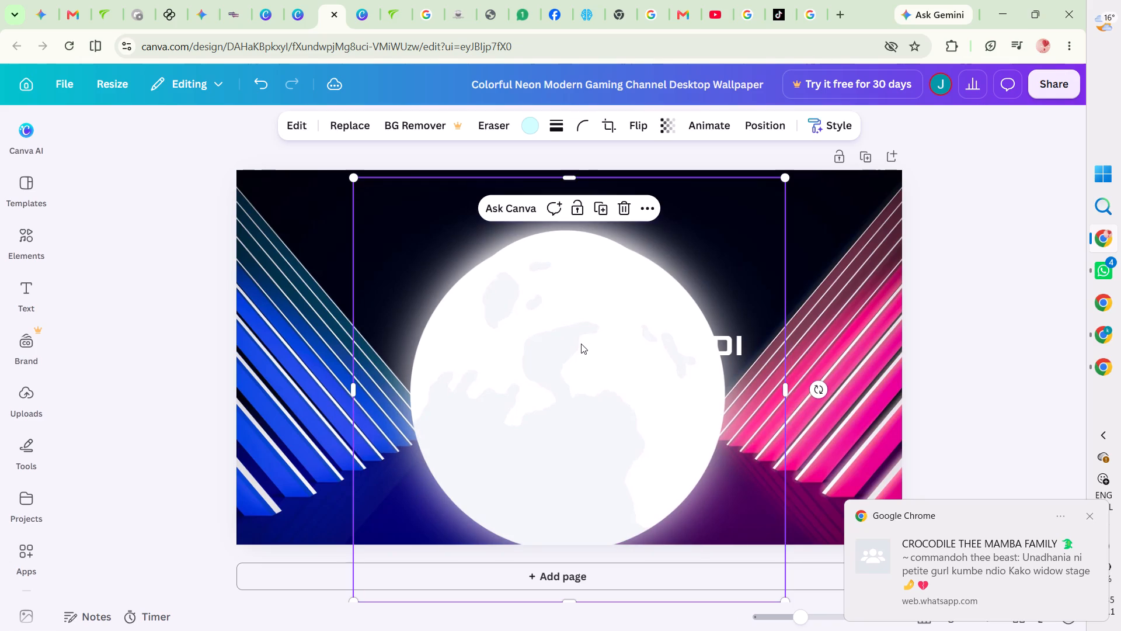
key("BackSpace")
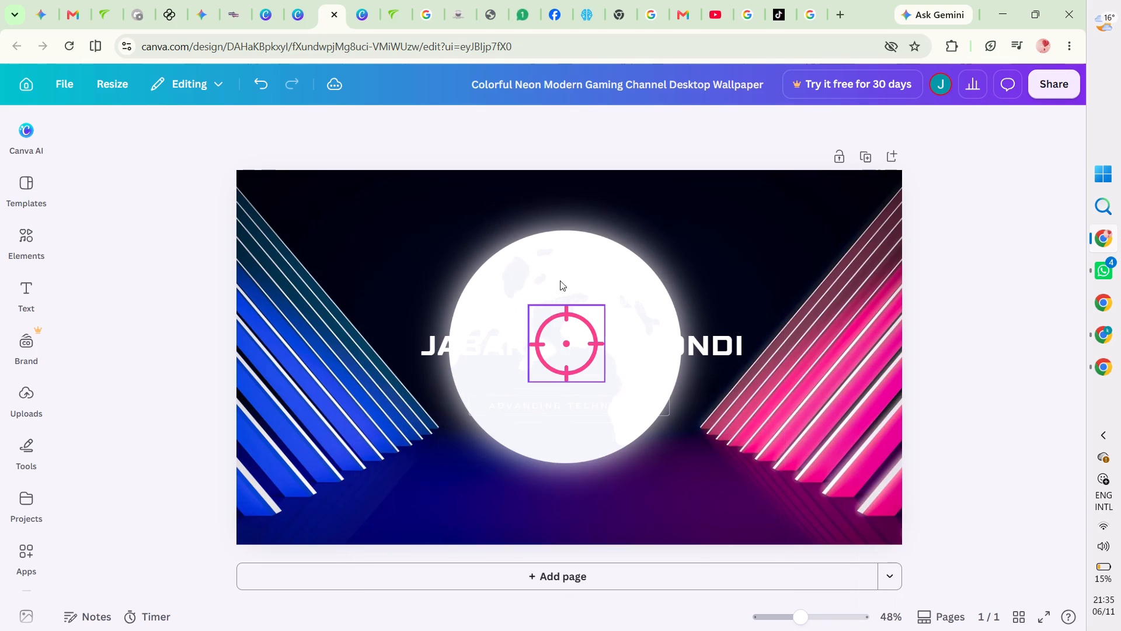
Show the remaining moon's position settings and move it to about X 499.5 px, Y 57.1 px.
left_click(568, 287)
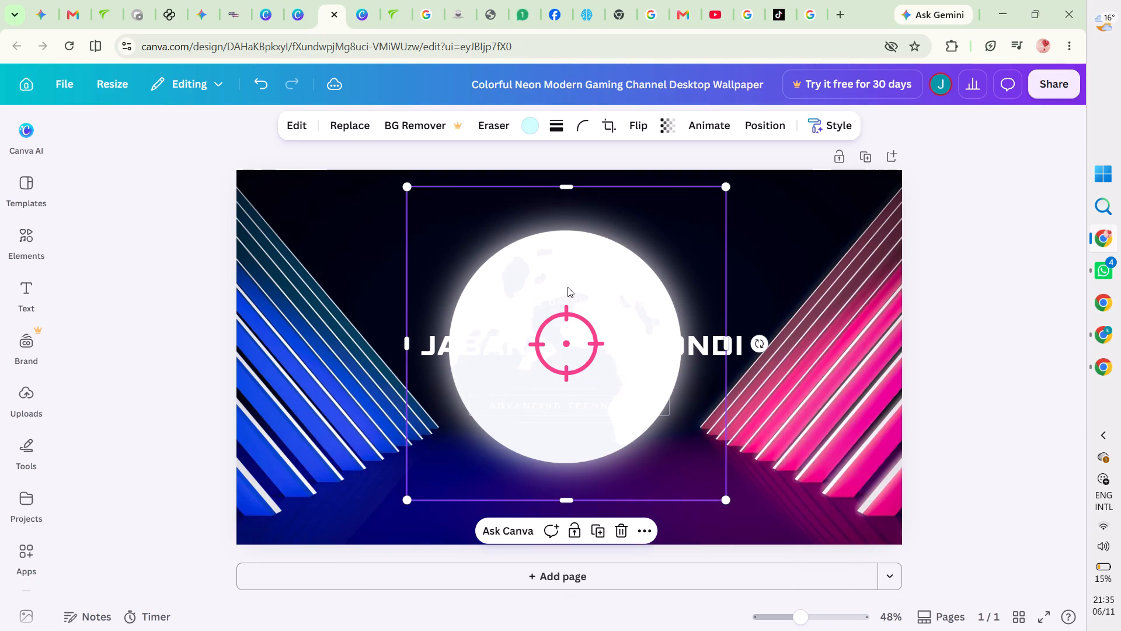
left_click(763, 127)
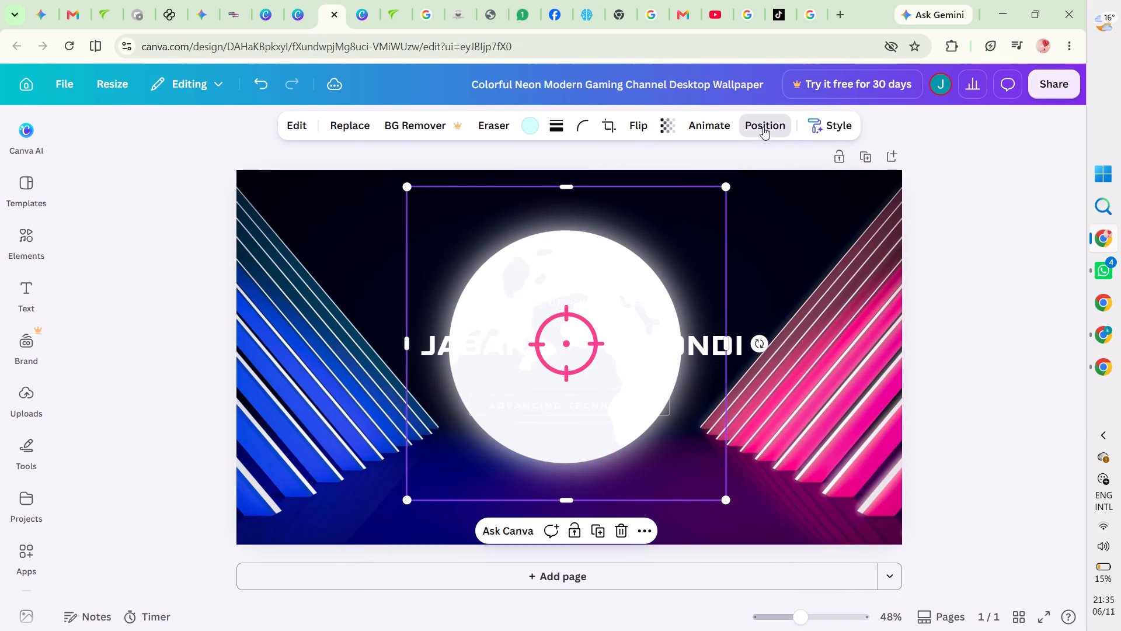
left_click_drag(704, 237, 568, 272)
left_click_drag(612, 275, 735, 244)
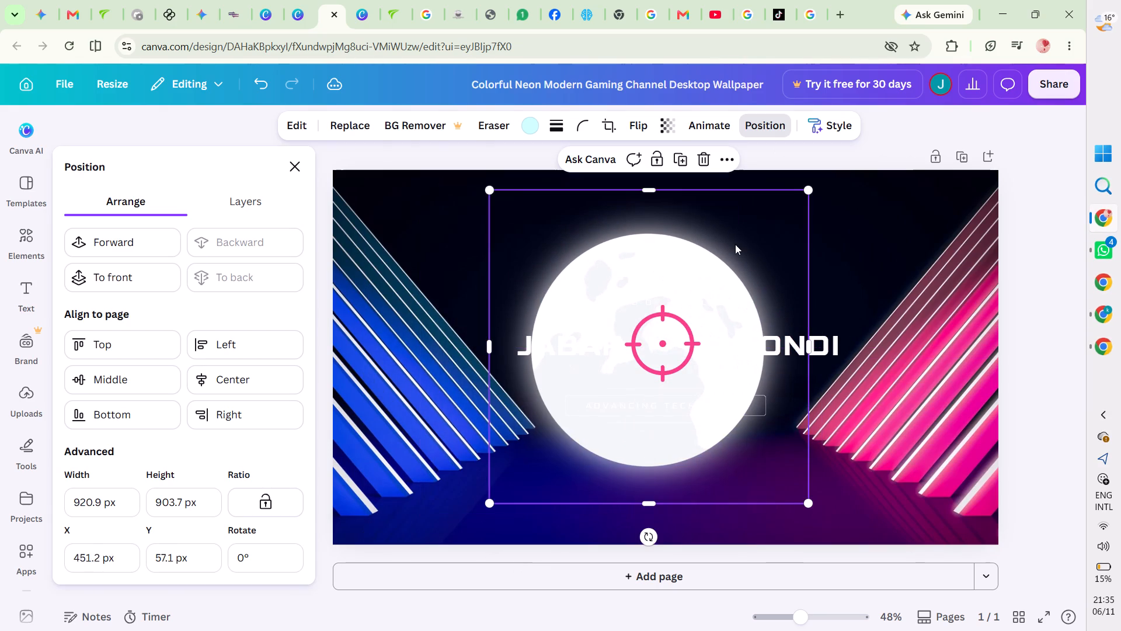
left_click_drag(727, 245, 747, 245)
left_click(905, 241)
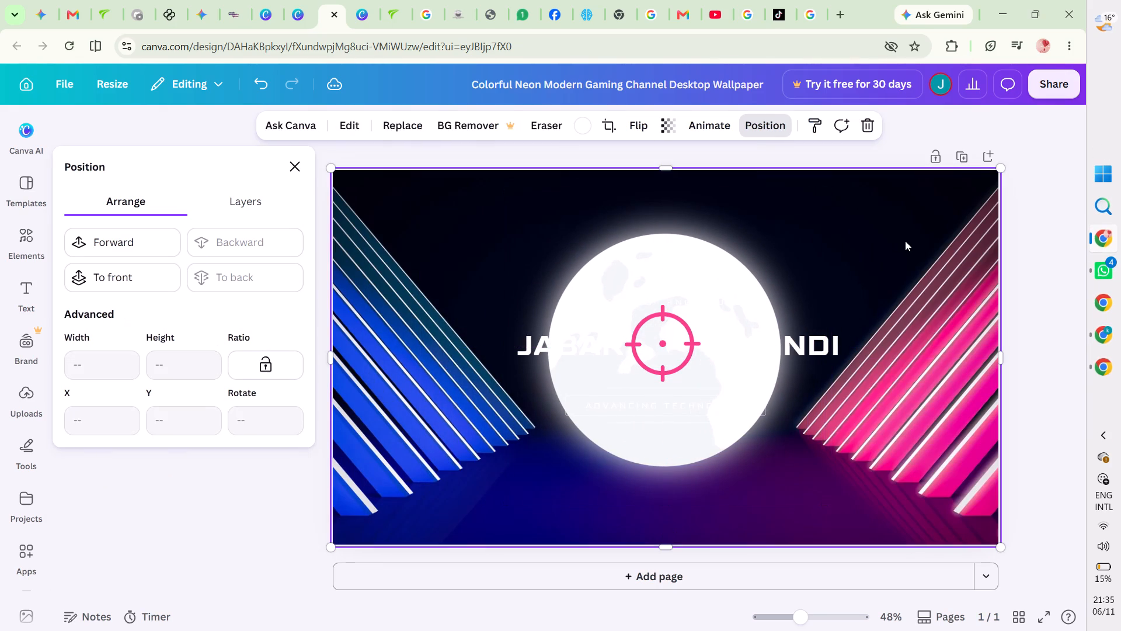
Shrink the moon to about 528 by 518 px and move it behind the crosshair, at about X 677 px, Y 250 px.
left_click(745, 269)
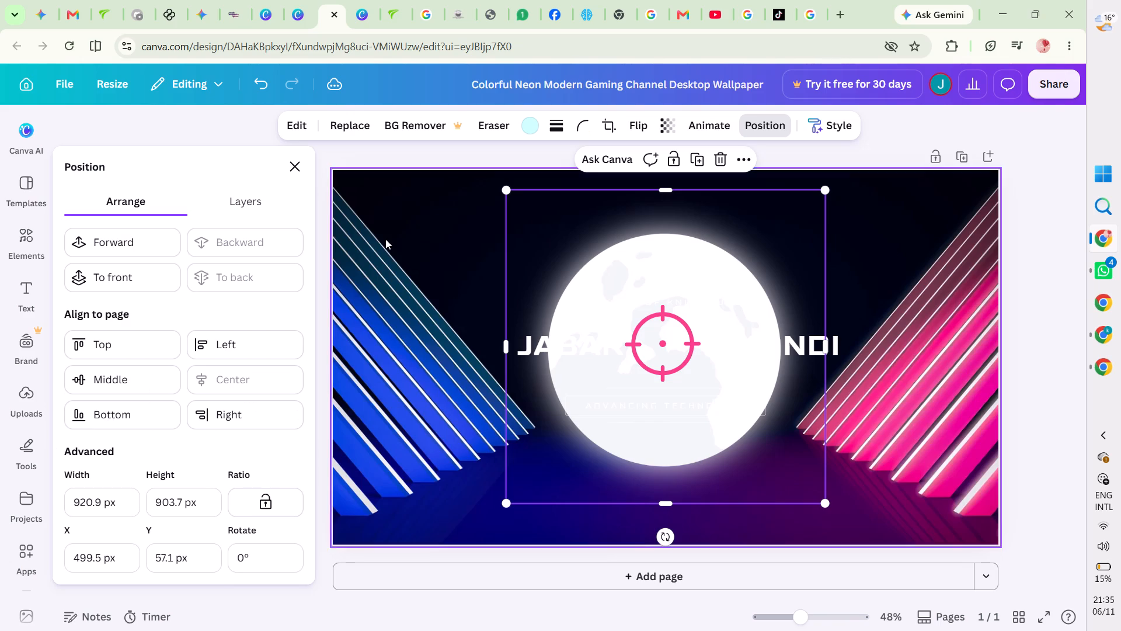
left_click_drag(504, 190, 625, 340)
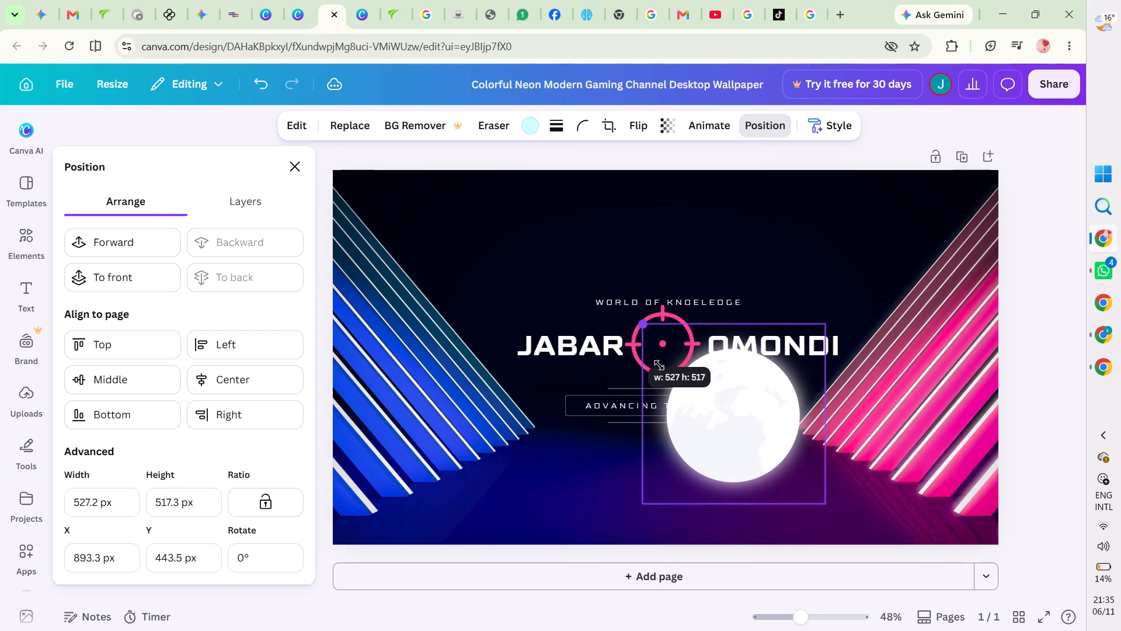
left_click_drag(761, 461, 695, 397)
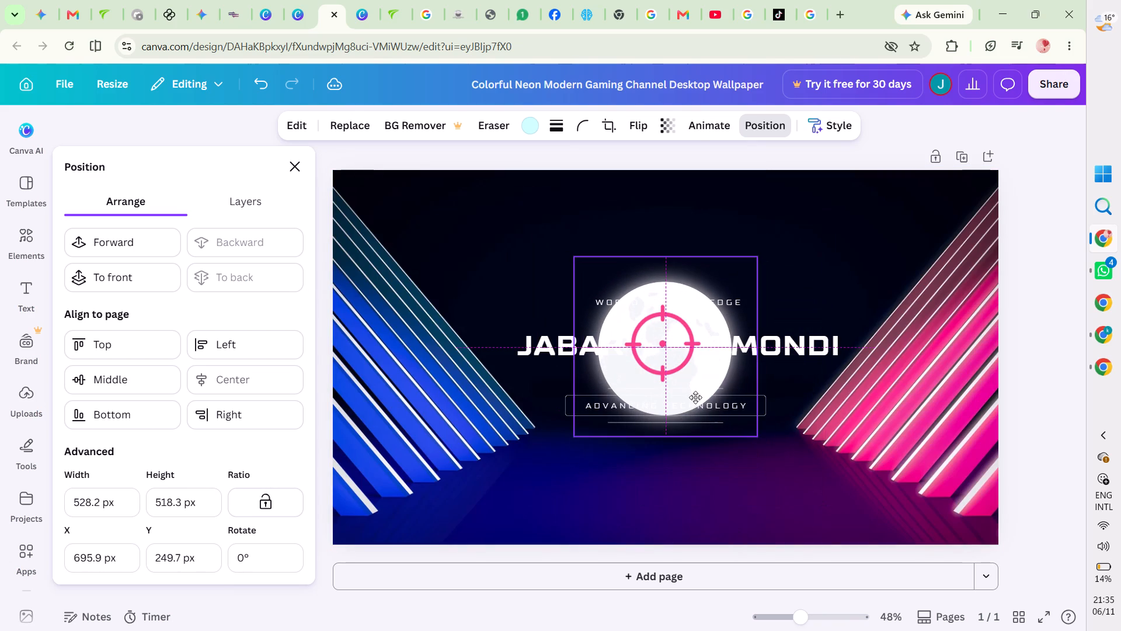
left_click_drag(695, 397, 688, 392)
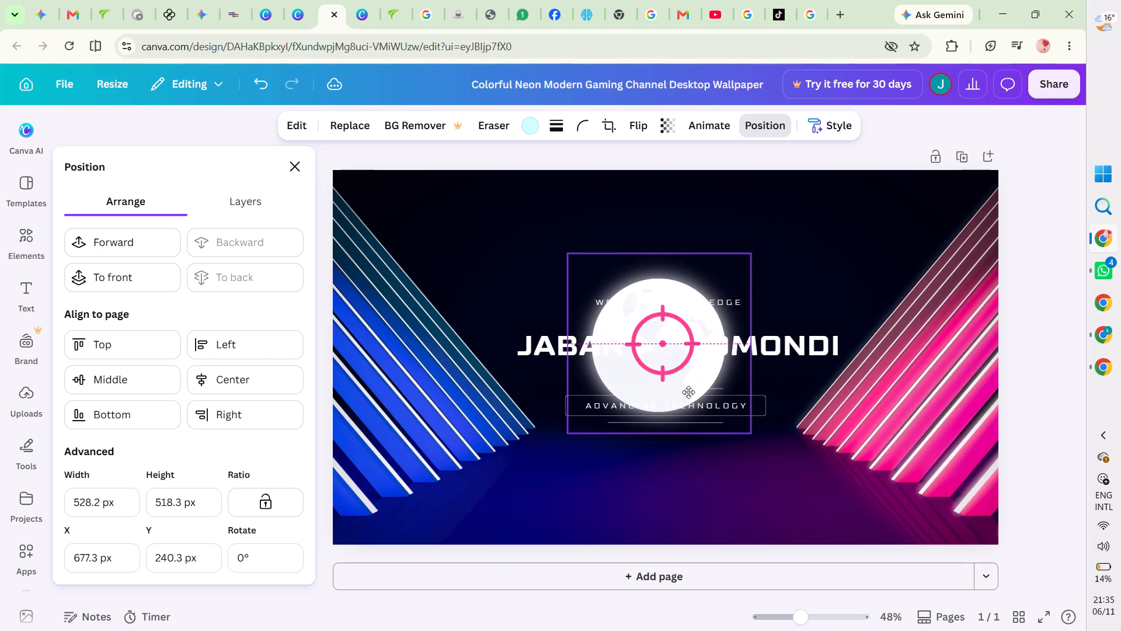
left_click_drag(688, 392, 686, 394)
left_click(957, 371)
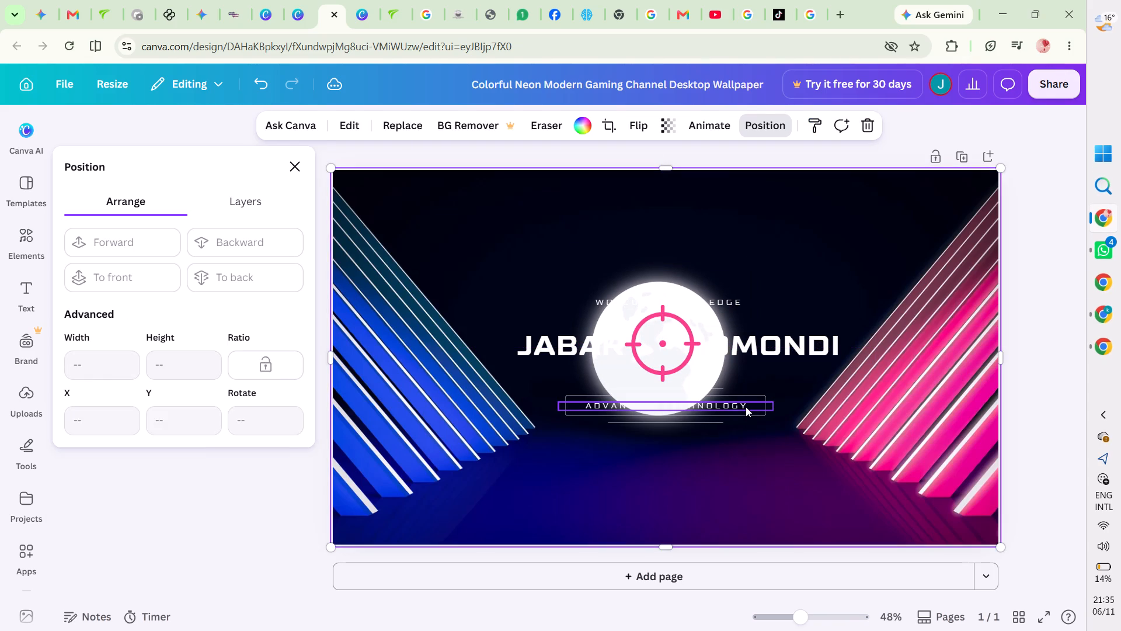
Nudge the moon up and right behind the crosshair to about X 695 px, Y 242 px.
left_click(725, 383)
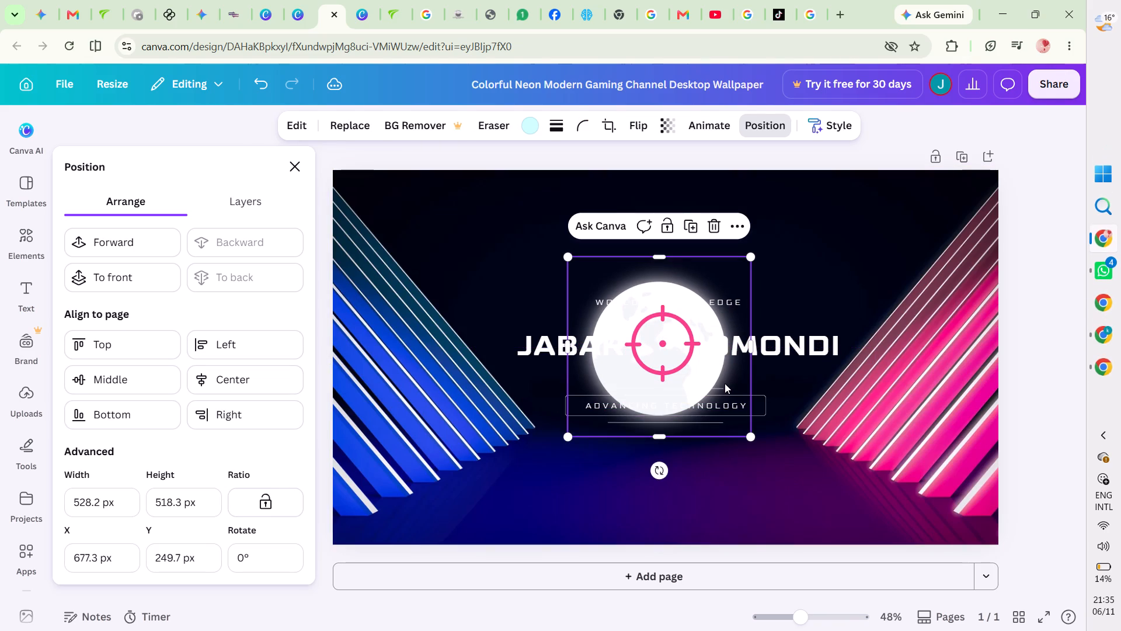
key("Up")
key("Up")
key("Up")
key("Up")
key("Up")
key("Up")
key("Up")
key("Up")
key("Right")
key("Right")
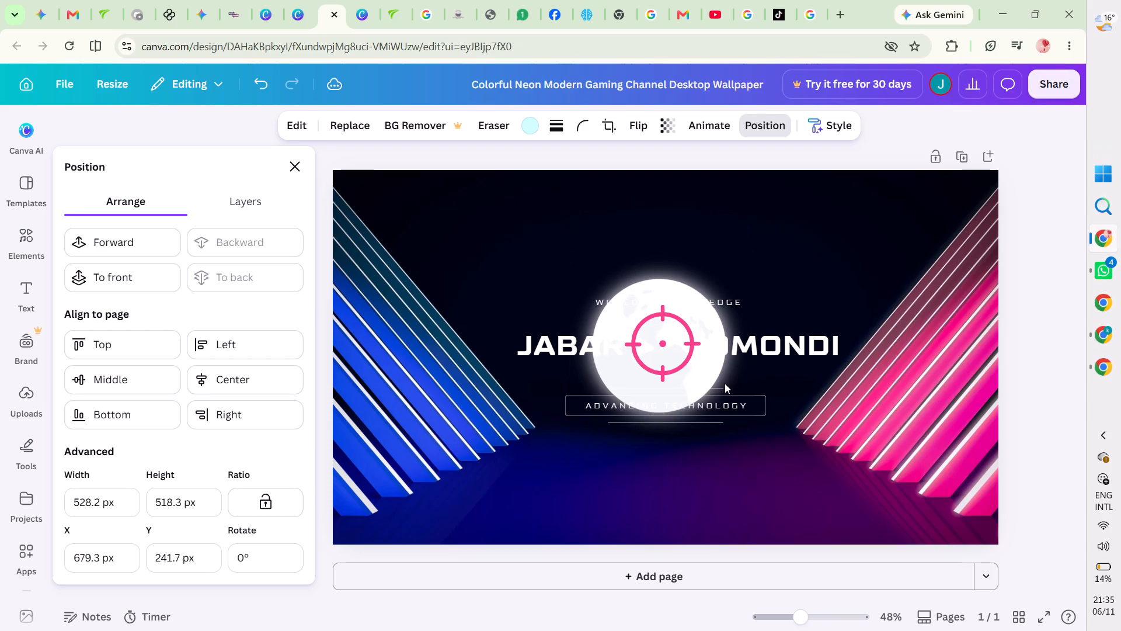
key("Right")
key("Right")
key("Right")
key("Right")
key("Right")
key("Right")
key("Right")
key("Right")
key("Right")
key("Right")
key("Right")
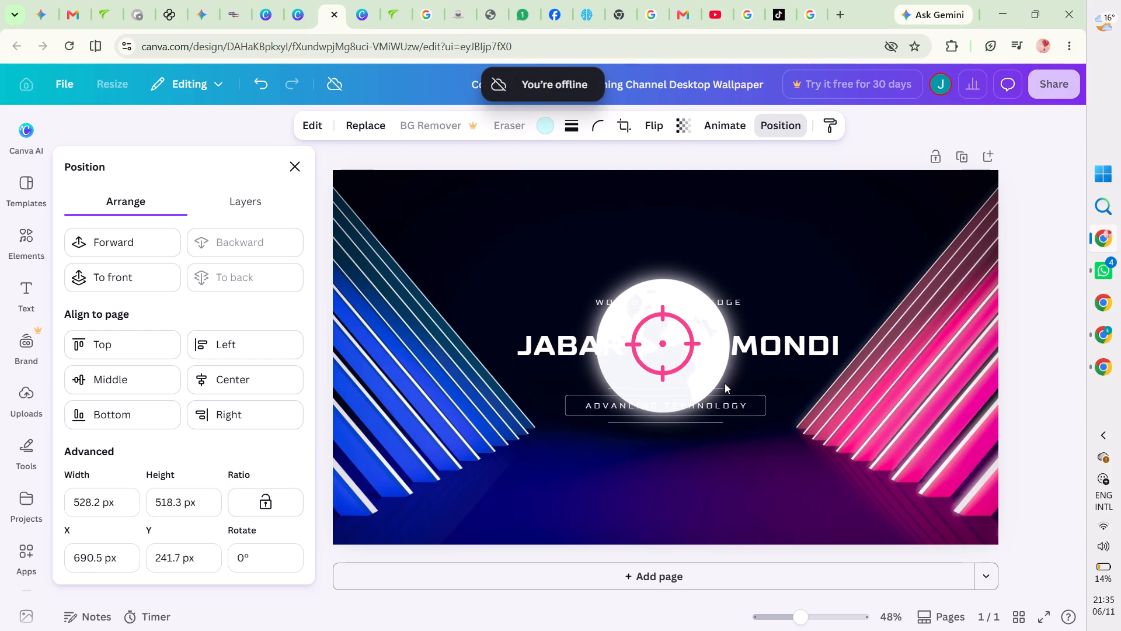
left_click(729, 365)
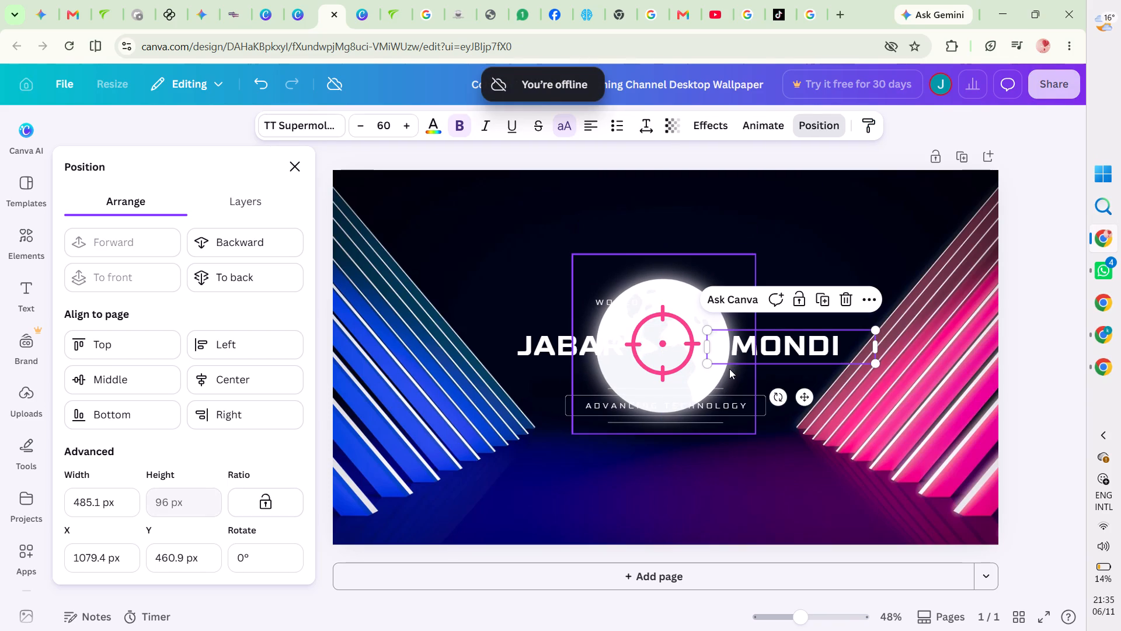
left_click(731, 371)
key("Right")
key("Right")
key("Right")
key("Right")
key("Right")
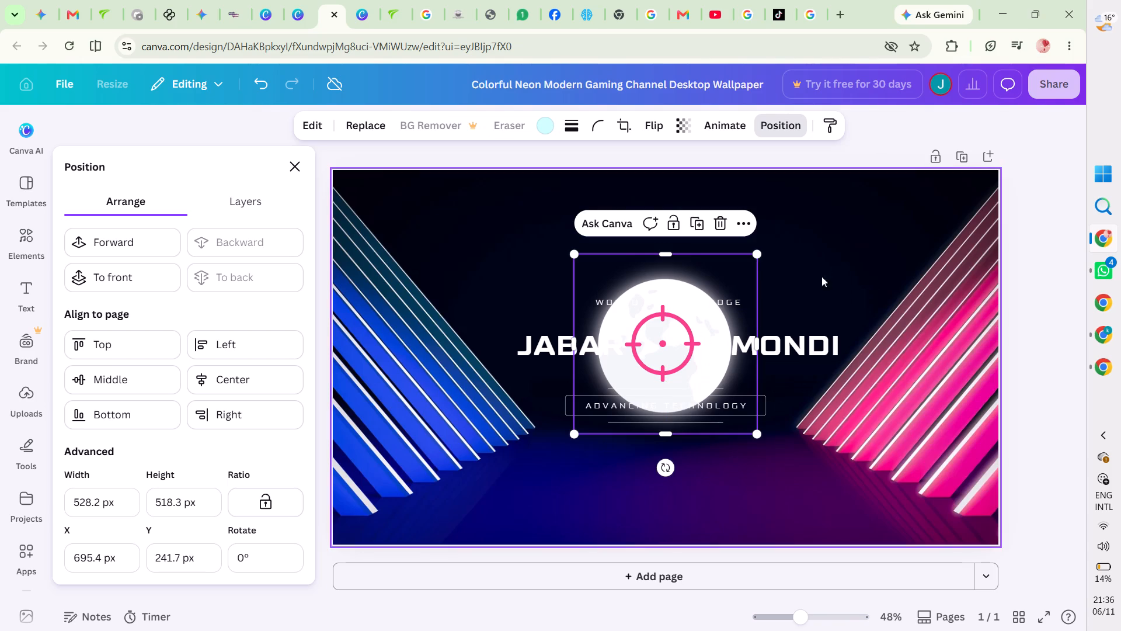
Shrink the moon to about 459 by 451 px and nudge it right and up to about X 704 px, Y 303 px.
left_click_drag(757, 253, 733, 277)
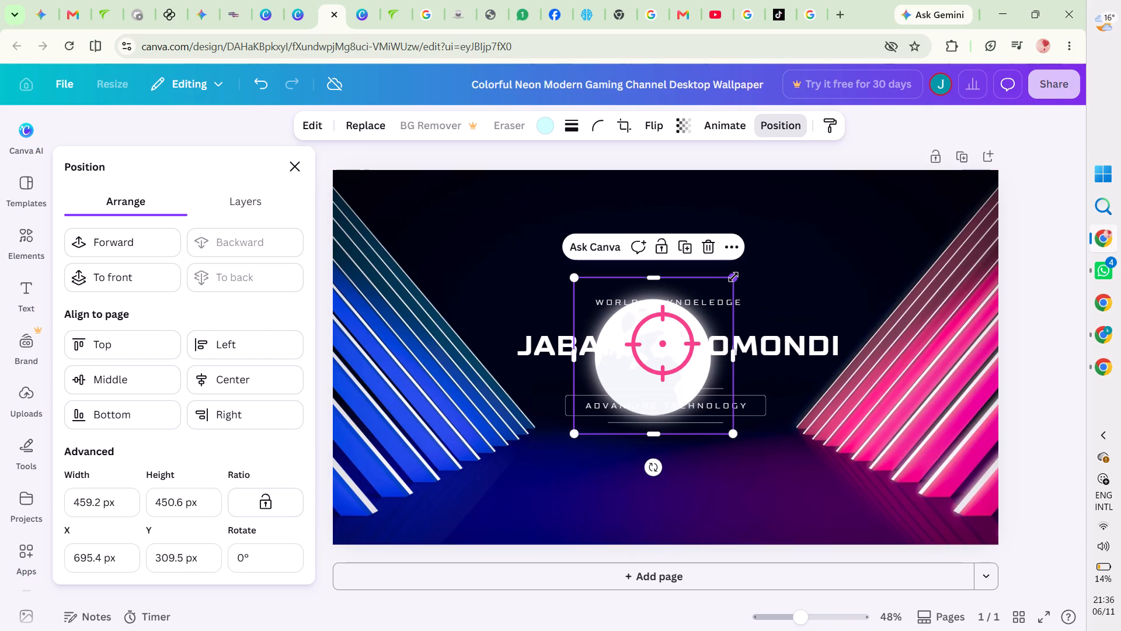
key("Right")
key("Right")
key("Right")
key("Right")
key("Right")
key("Right")
key("Right")
key("Right")
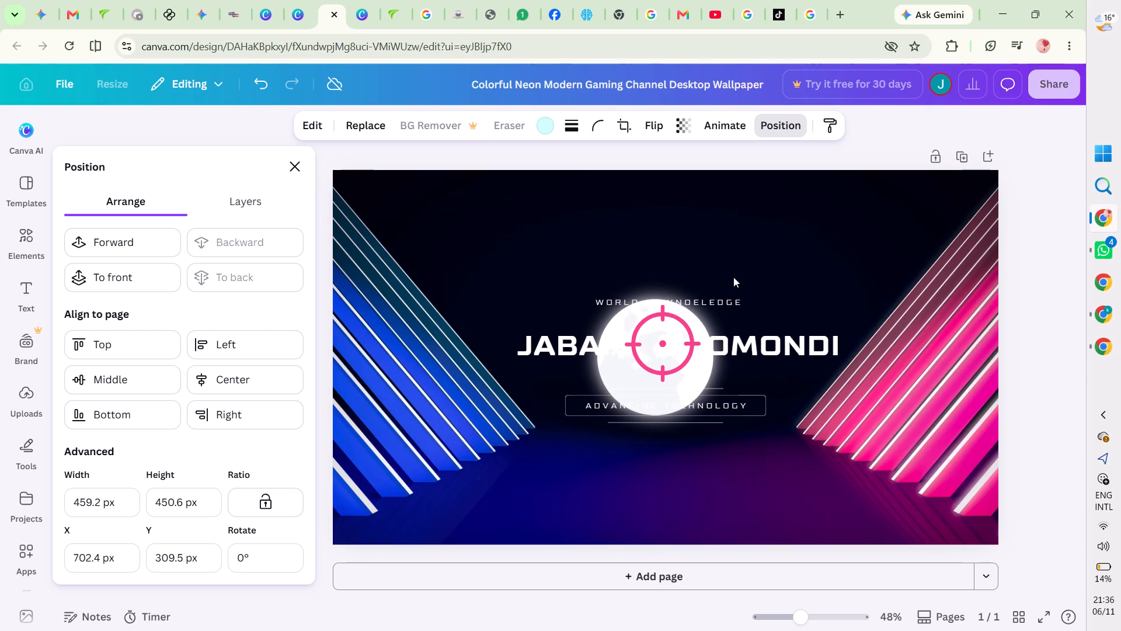
key("Right")
key("Up")
key("Up")
key("Up")
key("Up")
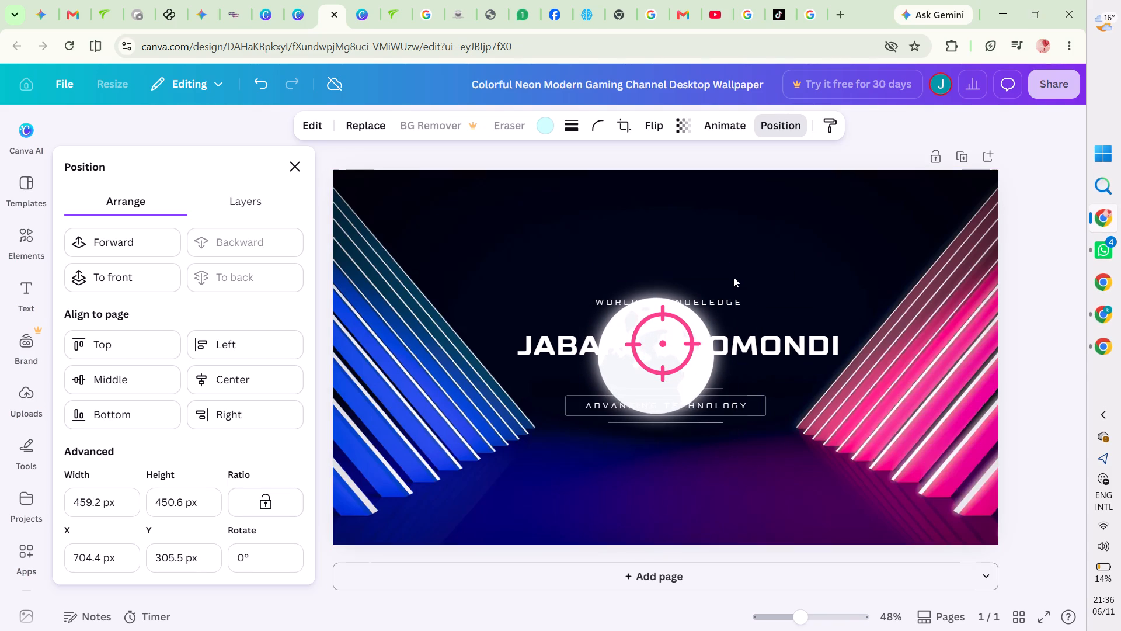
key("Up")
key("Up")
key("Up")
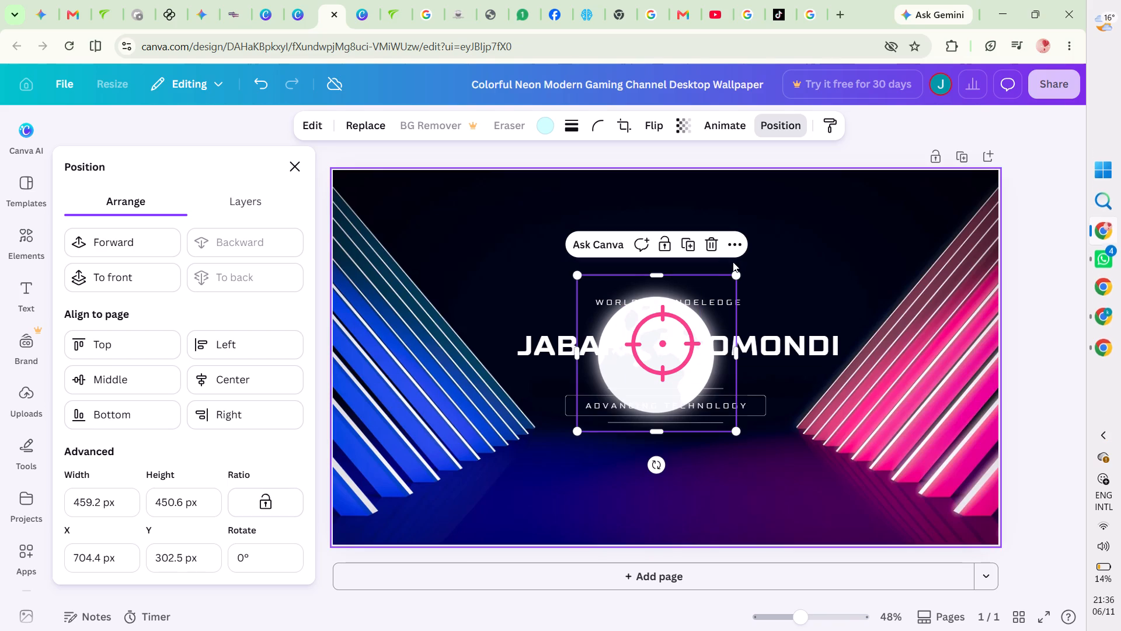
Shrink the moon to about 408 by 401 px and nudge it up to about Y 337 px.
left_click_drag(735, 276, 718, 294)
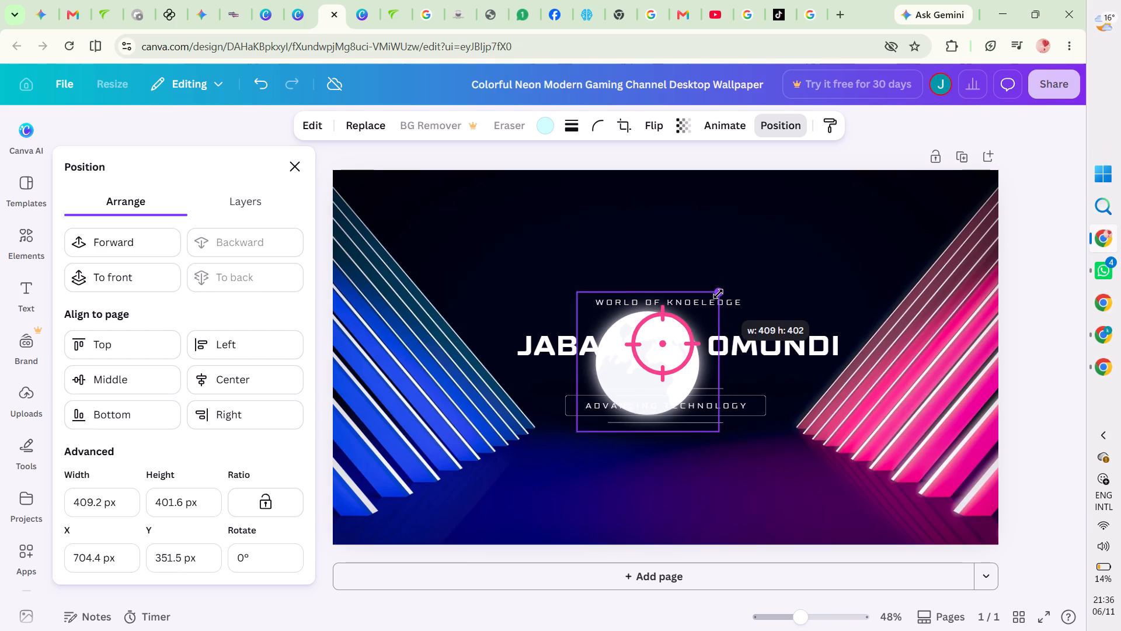
left_click_drag(718, 294, 718, 294)
key("Up")
key("Up")
key("Up")
key("Up")
key("Up")
key("Up")
key("Up")
key("Up")
key("Up")
key("Up")
key("Up")
key("Up")
key("Up")
key("Up")
key("Up")
key("Up")
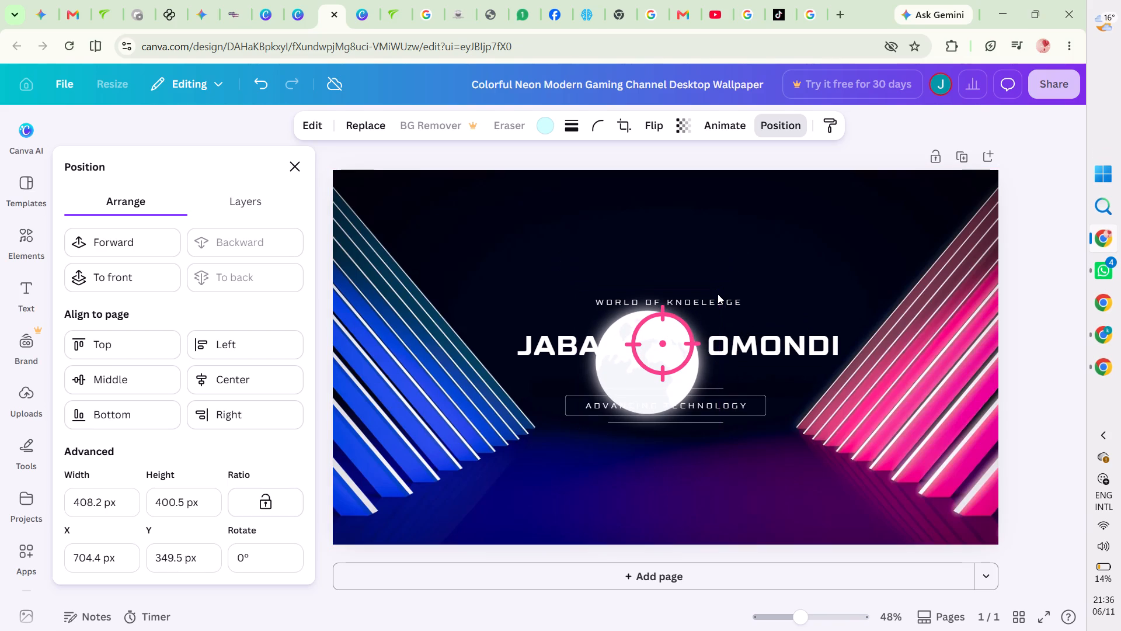
Nudge the moon right to about X 746 px, aligning it horizontally with the crosshair.
key("Right")
key("Right")
key("Right")
key("Right")
key("Right")
key("Right")
key("Right")
key("Right")
key("Right")
key("Right")
key("Right")
key("Right")
key("Right")
key("Right")
key("Right")
key("Right")
key("Right")
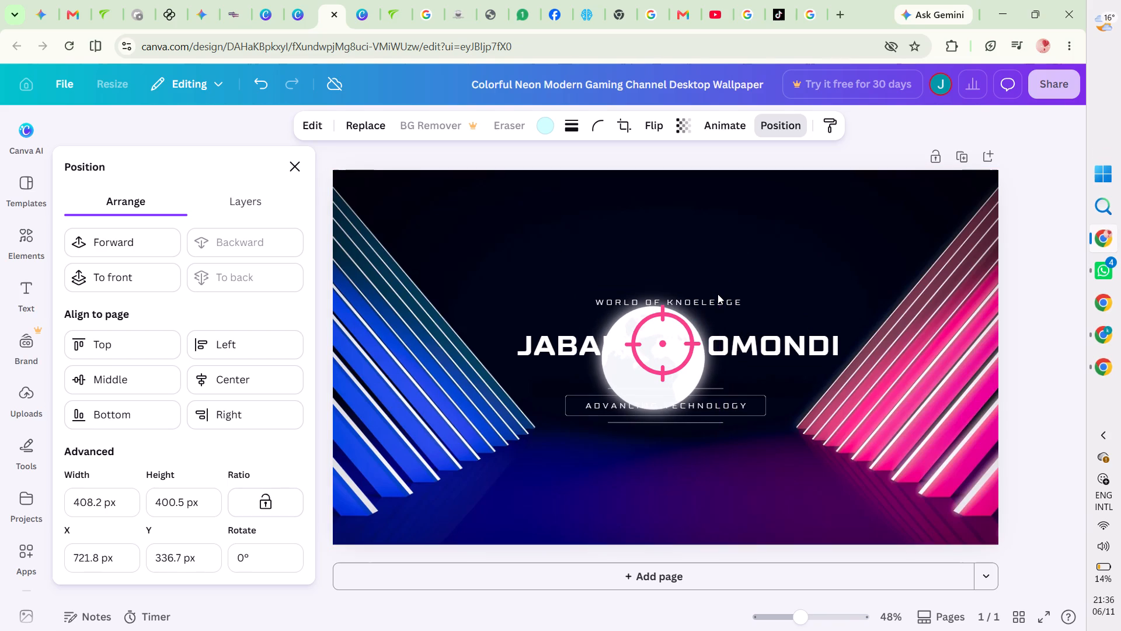
key("Right")
key("Right")
key("Right")
key("Right")
key("Right")
key("Right")
key("Right")
key("Right")
key("Right")
key("Right")
key("Right")
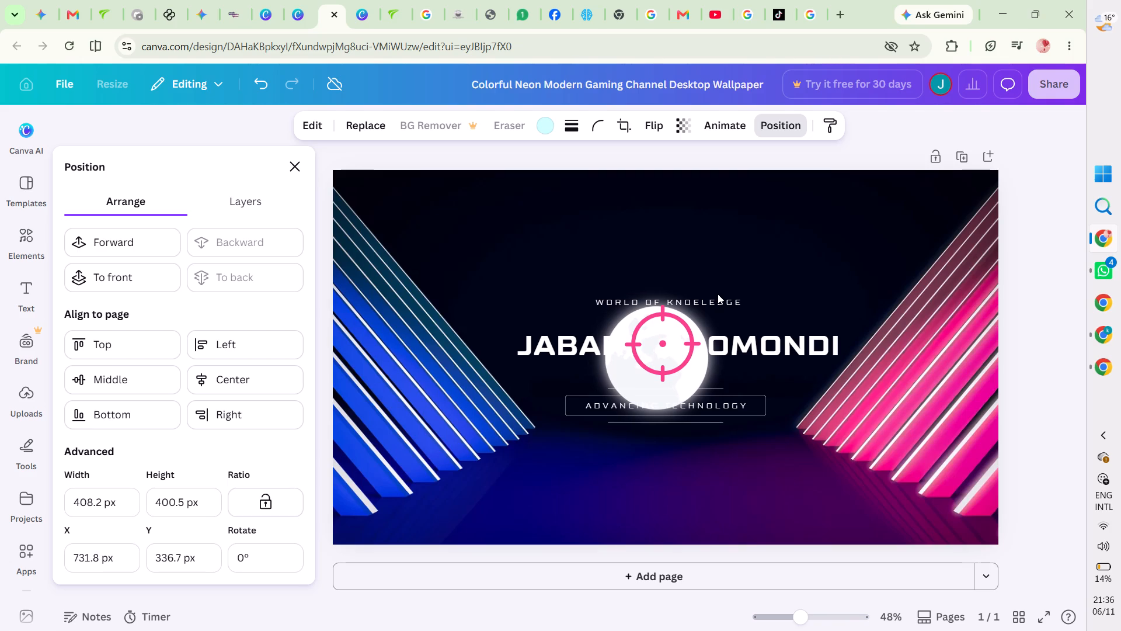
key("Right")
key("Right")
key("Right")
key("Right")
key("Right")
key("Right")
key("Right")
key("Right")
key("Right")
key("Right")
key("Right")
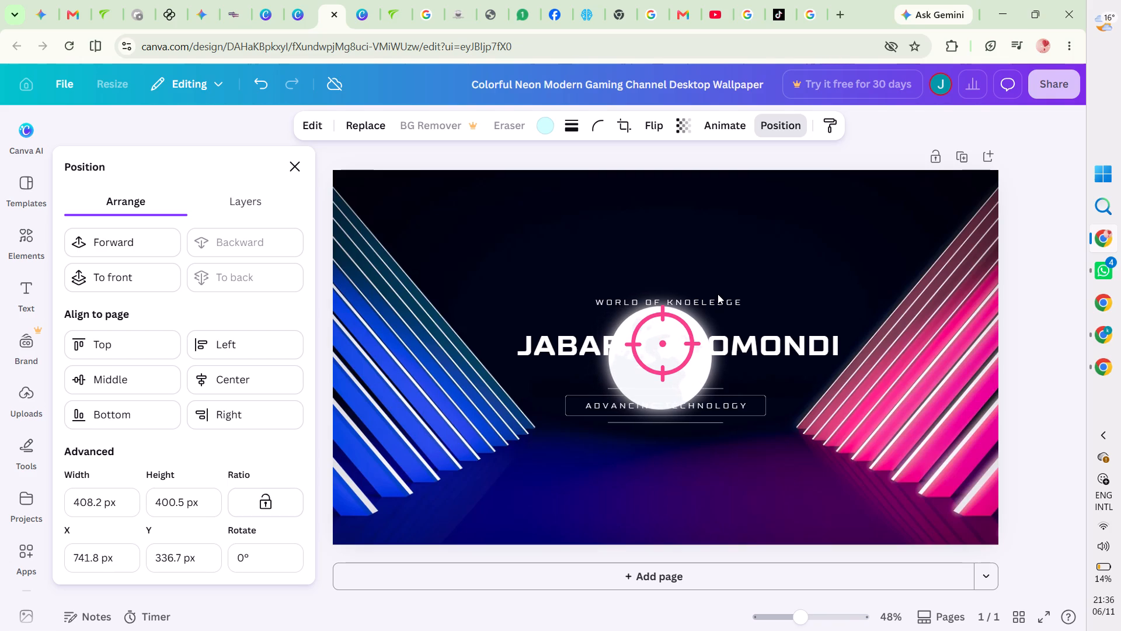
key("Right")
key("Right")
Nudge the moon up to about Y 300 px, centring it vertically behind the crosshair.
key("Up")
key("Up")
key("Up")
key("Up")
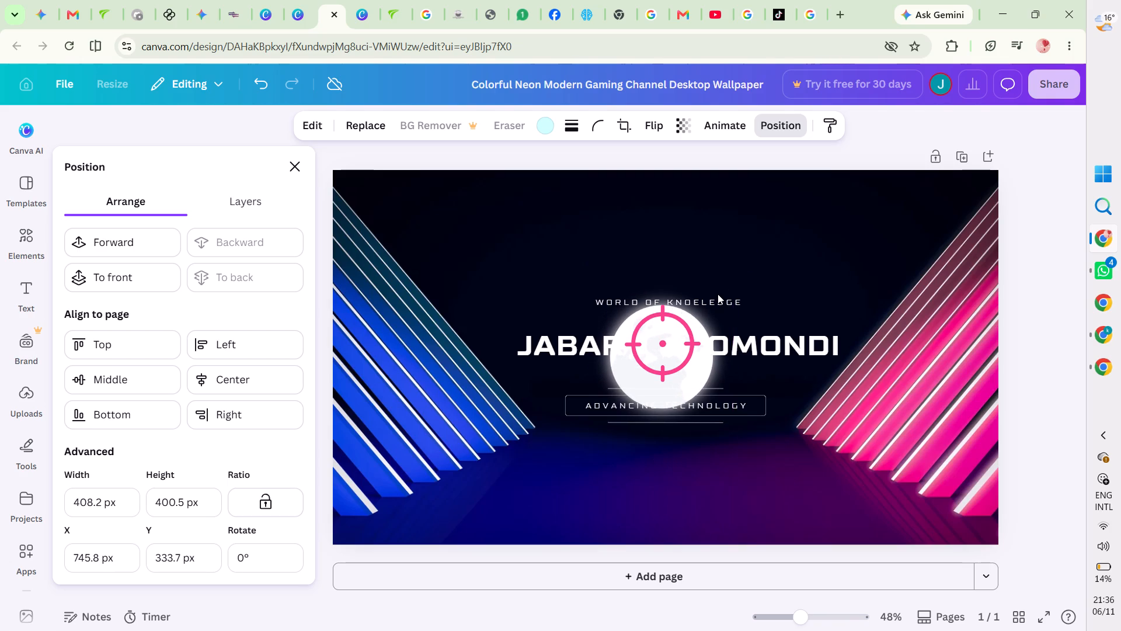
key("Up")
key("Up")
key("Up")
key("Up")
key("Up")
key("Up")
key("Up")
key("Up")
key("Up")
key("Up")
key("Up")
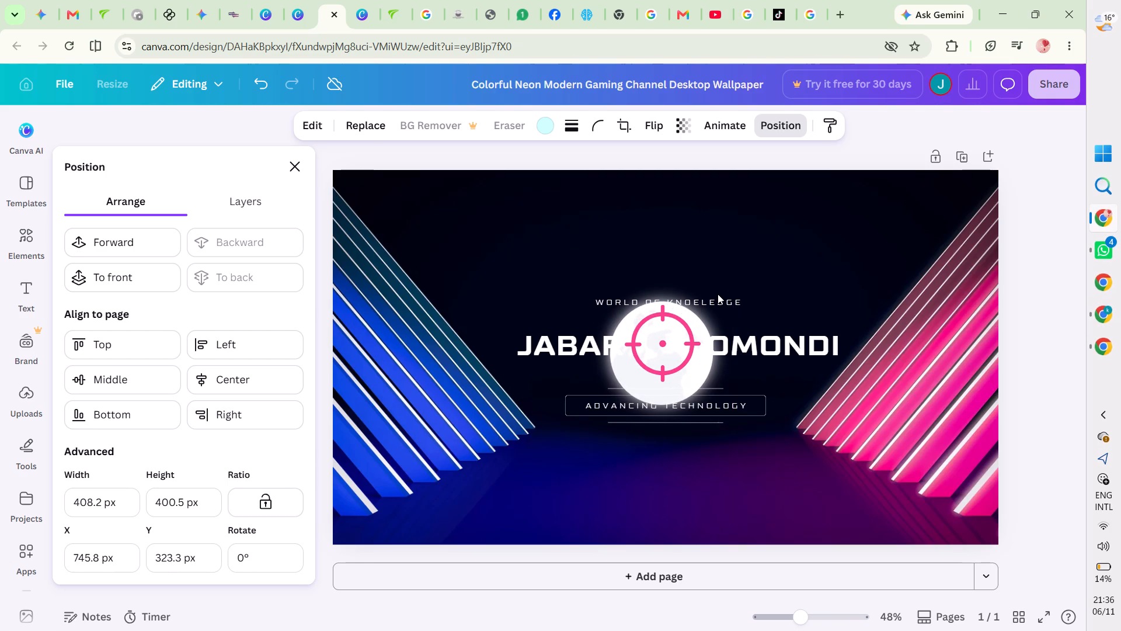
key("Up")
key("Up")
key("Up")
key("Up")
key("Up")
key("Up")
key("Up")
key("Up")
key("Up")
key("Up")
key("Up")
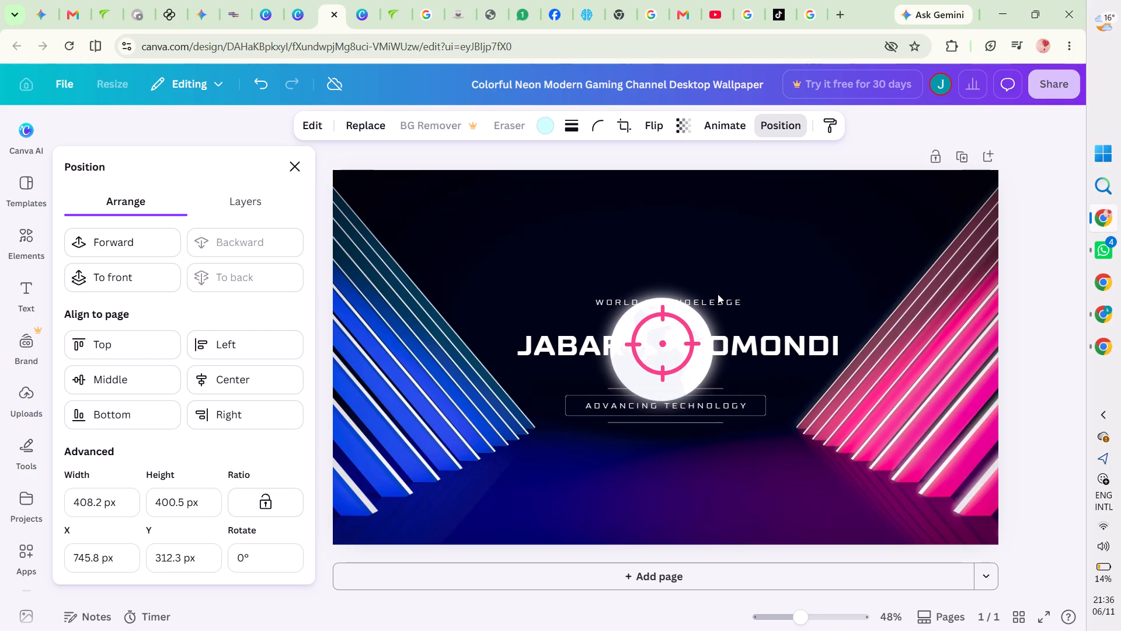
key("Up")
key("Up")
key("Up")
key("Up")
key("Up")
key("Up")
key("Up")
key("Up")
key("Up")
key("Up")
key("Up")
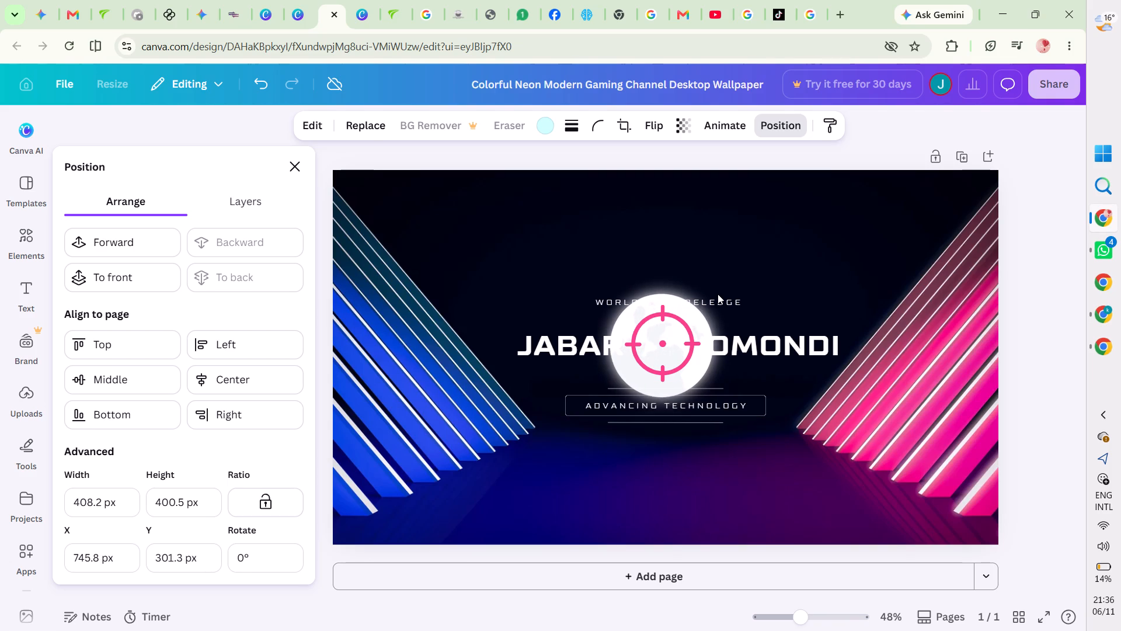
key("Up")
key("Up")
key("Up")
key("Down")
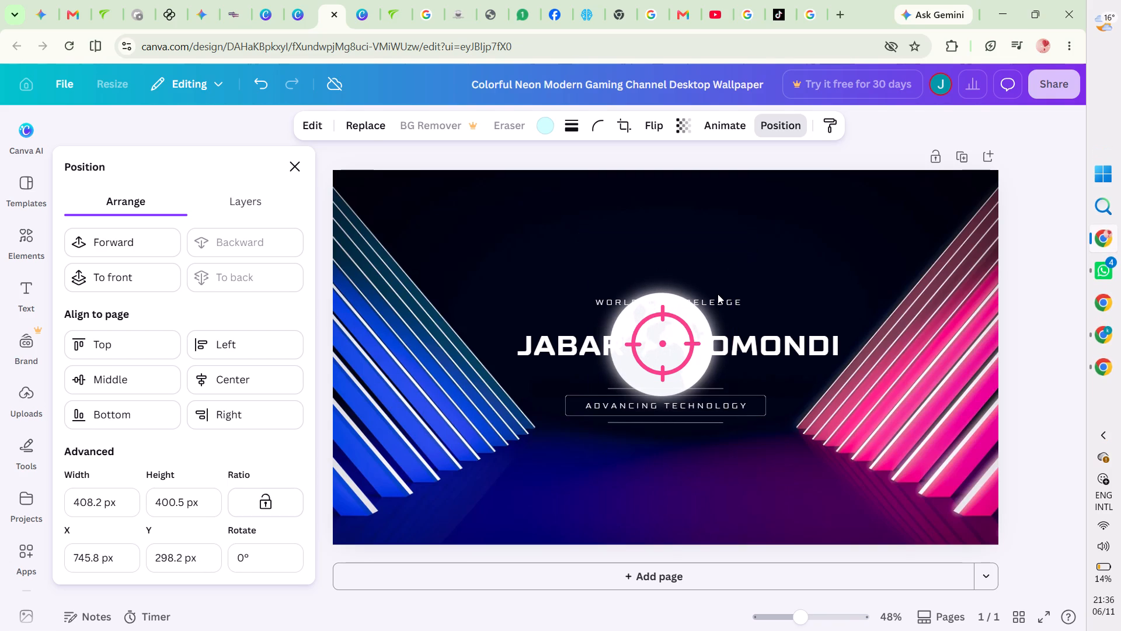
key("Down")
key("Down")
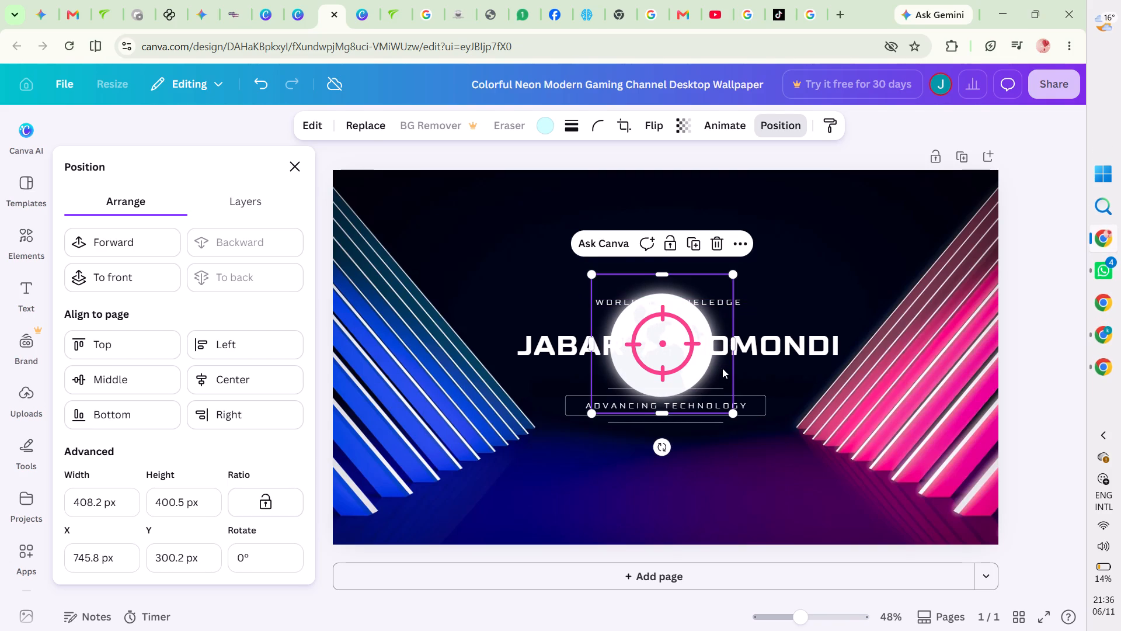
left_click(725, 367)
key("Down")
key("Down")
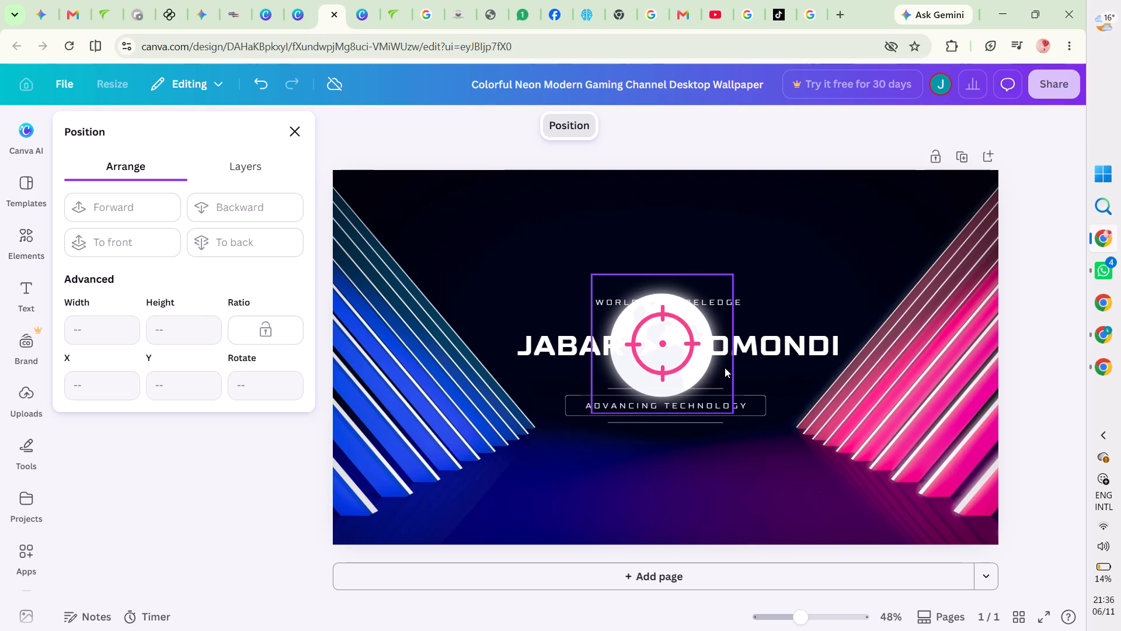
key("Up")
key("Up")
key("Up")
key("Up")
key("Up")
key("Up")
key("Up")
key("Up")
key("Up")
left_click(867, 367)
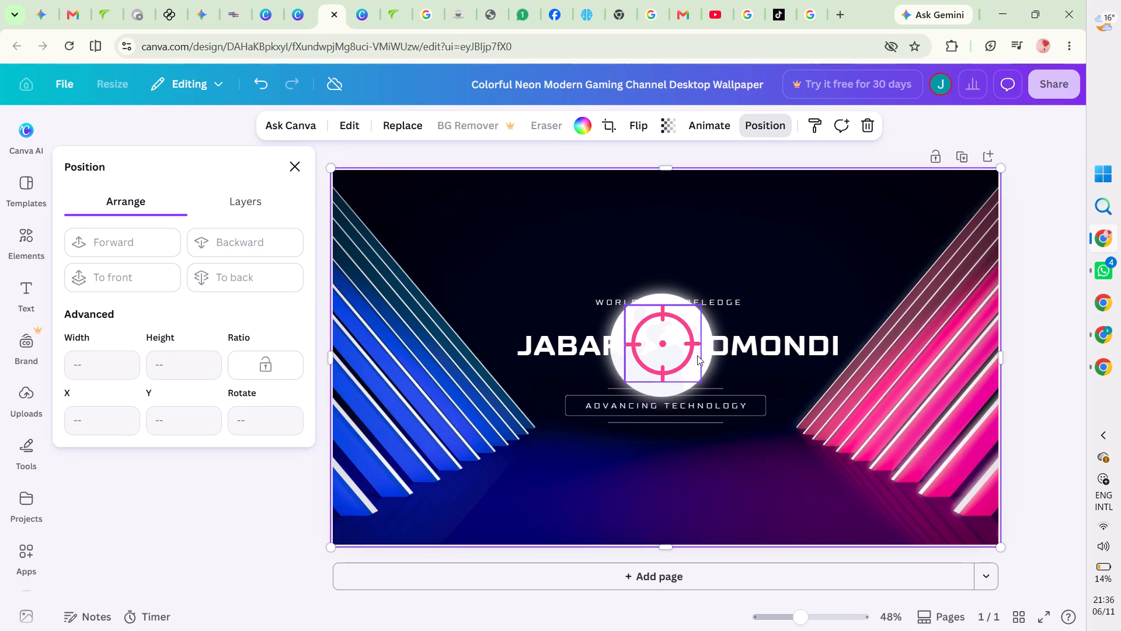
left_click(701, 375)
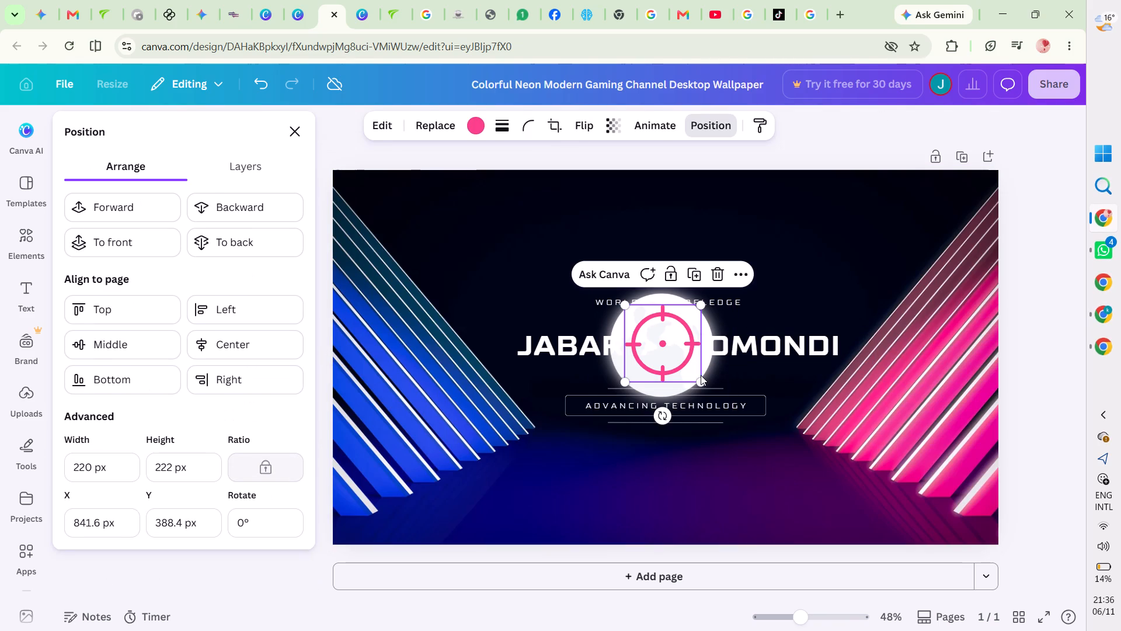
Nudge the moon up slightly to about Y 294 px behind the crosshair.
left_click(727, 381)
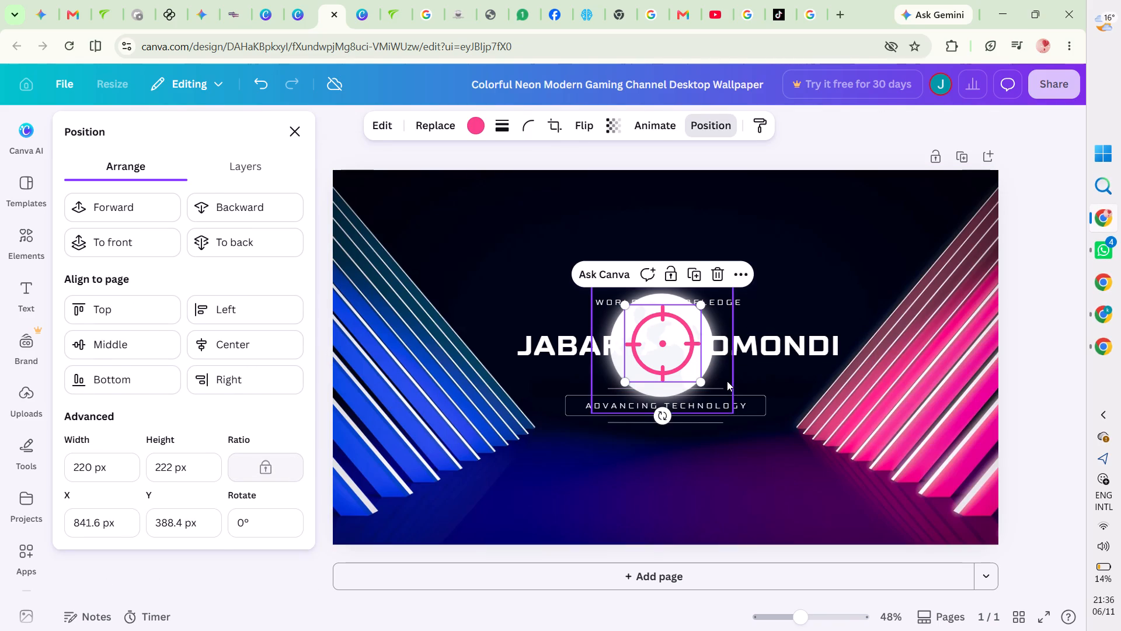
key("Up")
key("Up")
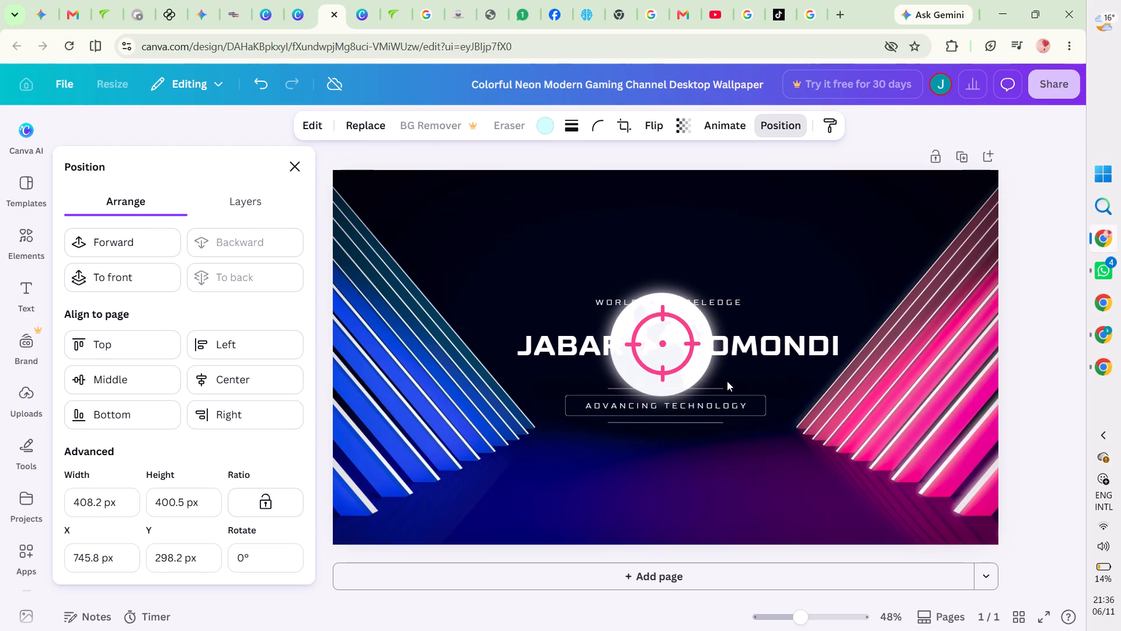
key("Up")
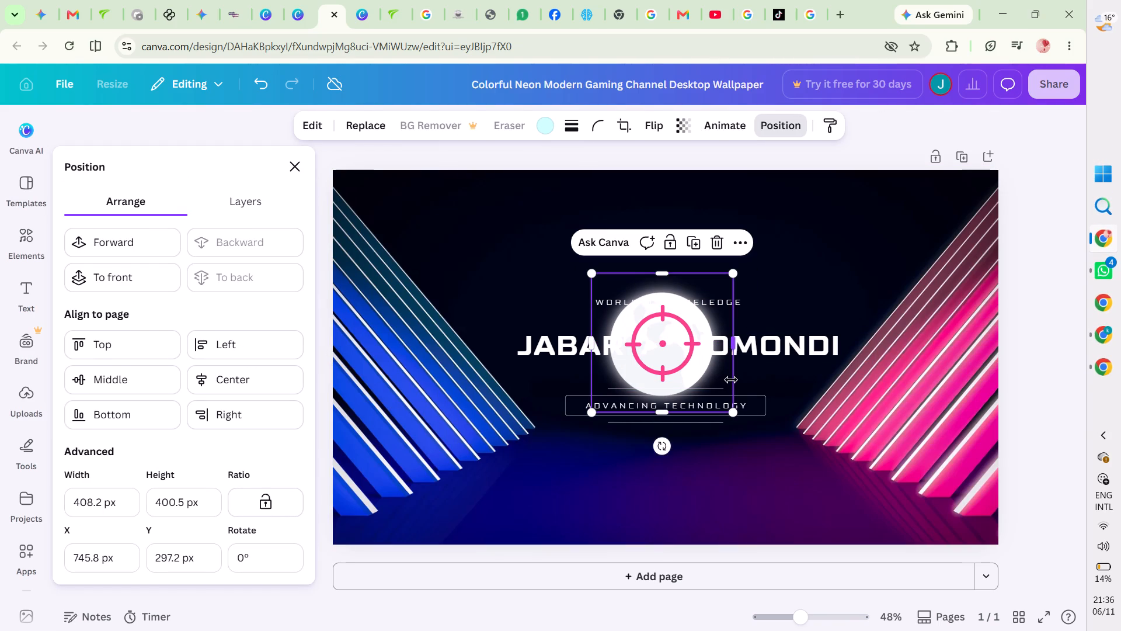
key("Up")
key("Up")
key("Up")
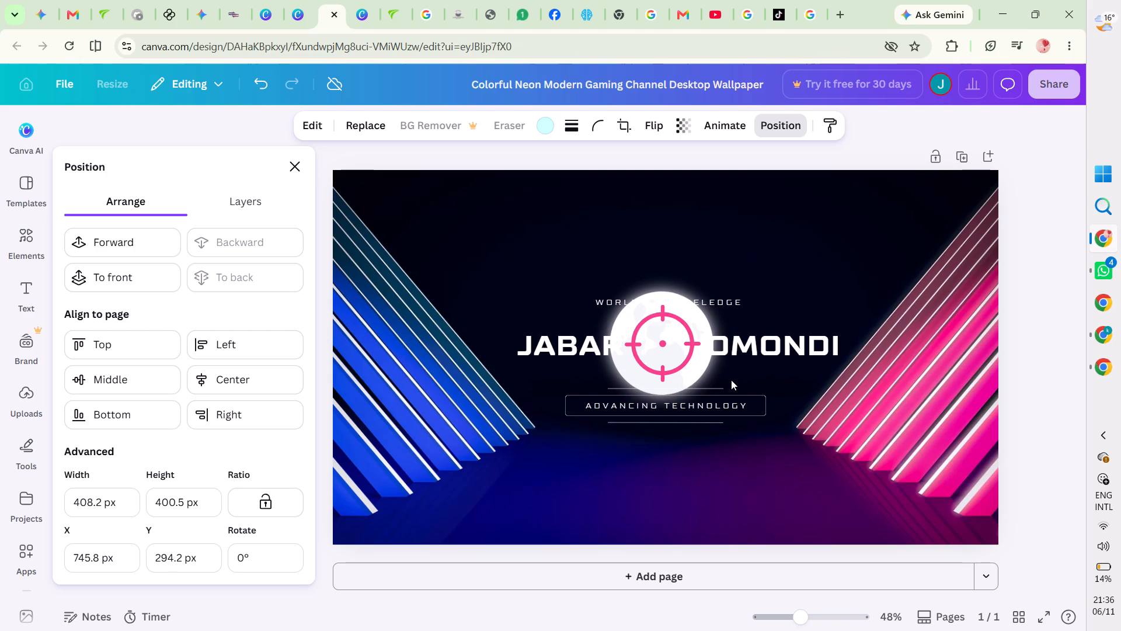
left_click(869, 287)
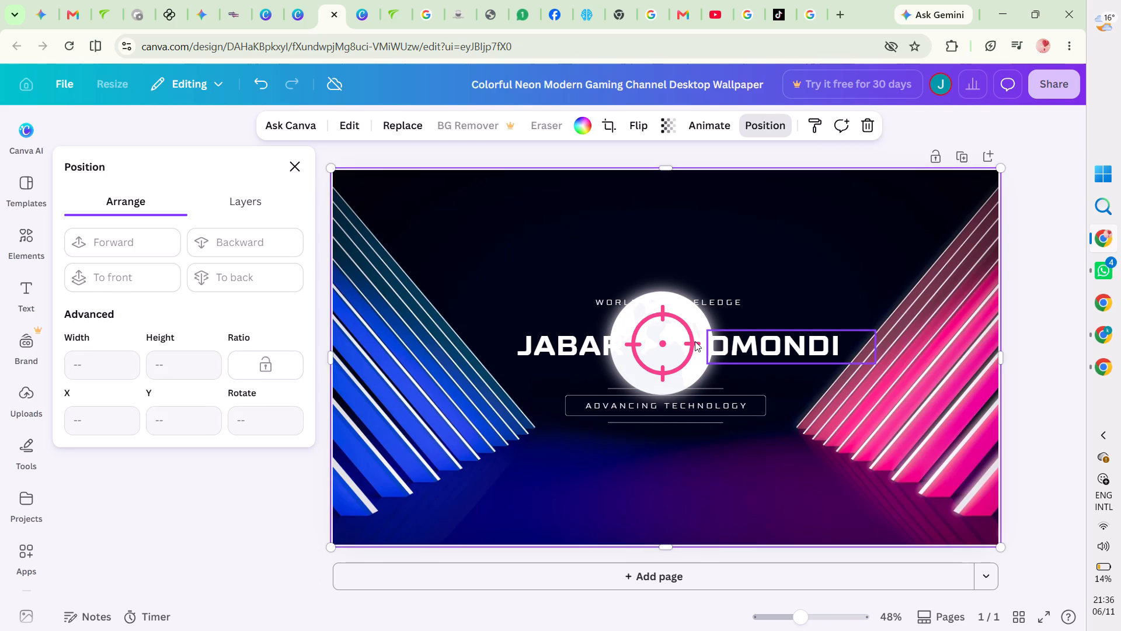
Change the colour of the name text to the right of the crosshair to the palette's dark gold.
left_click(765, 341)
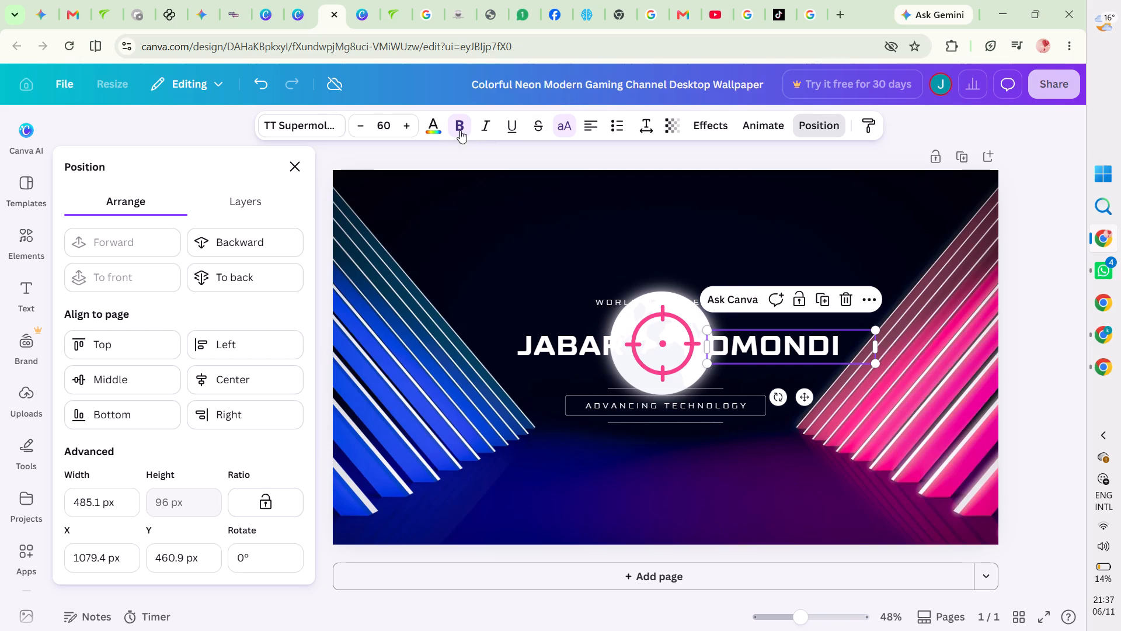
left_click(441, 126)
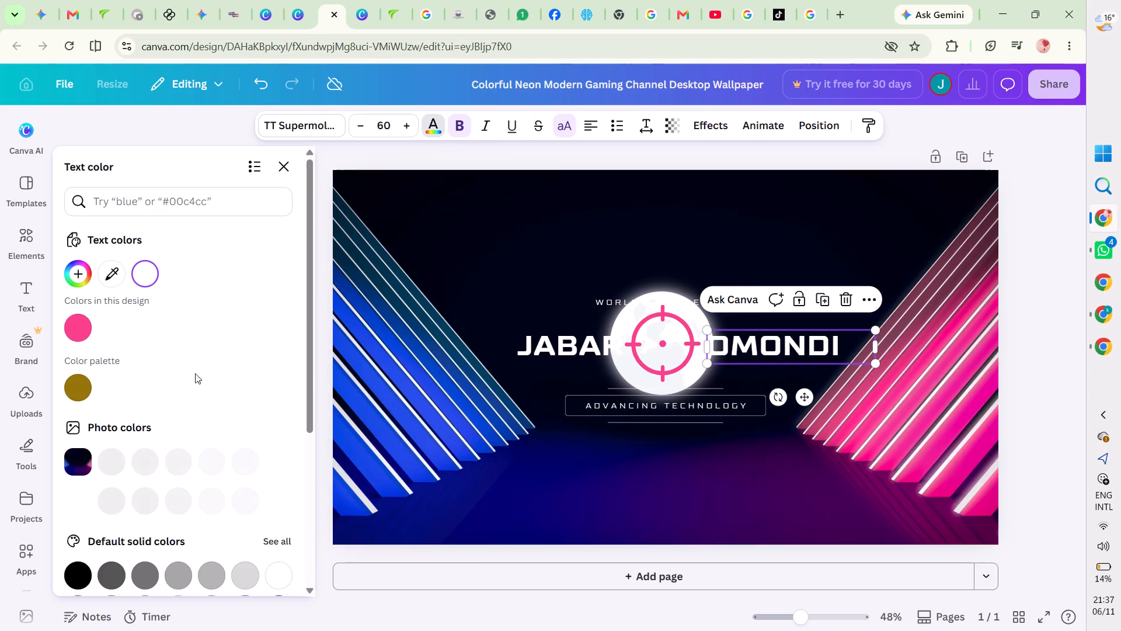
left_click(88, 393)
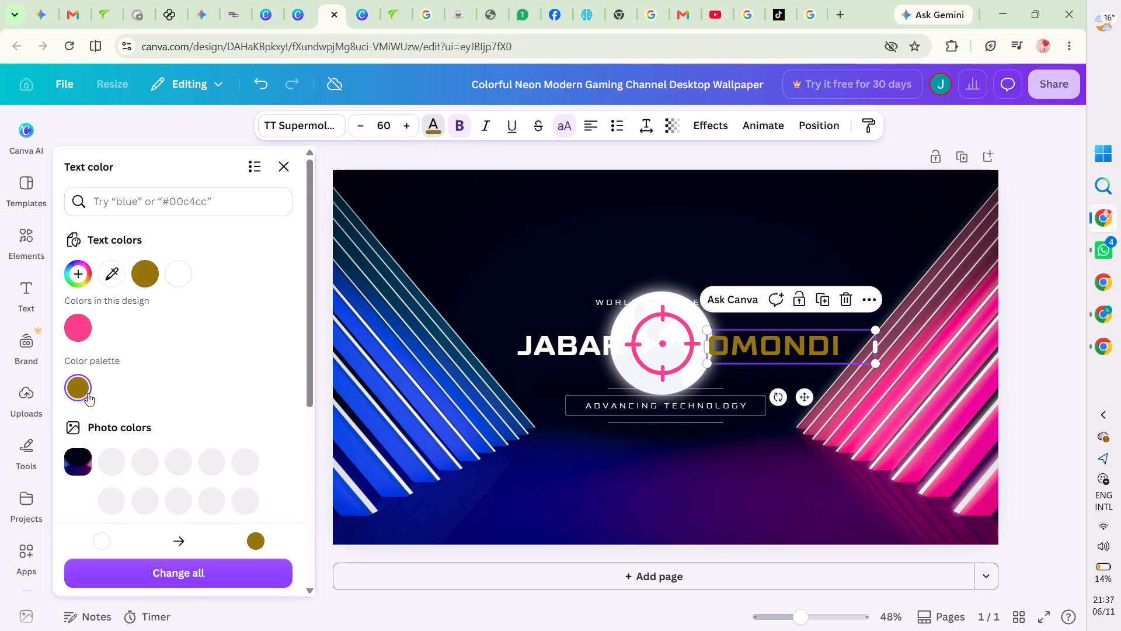
Change the colour of the name text to the left of the crosshair to the default dark blue.
left_click(560, 347)
left_click(67, 329)
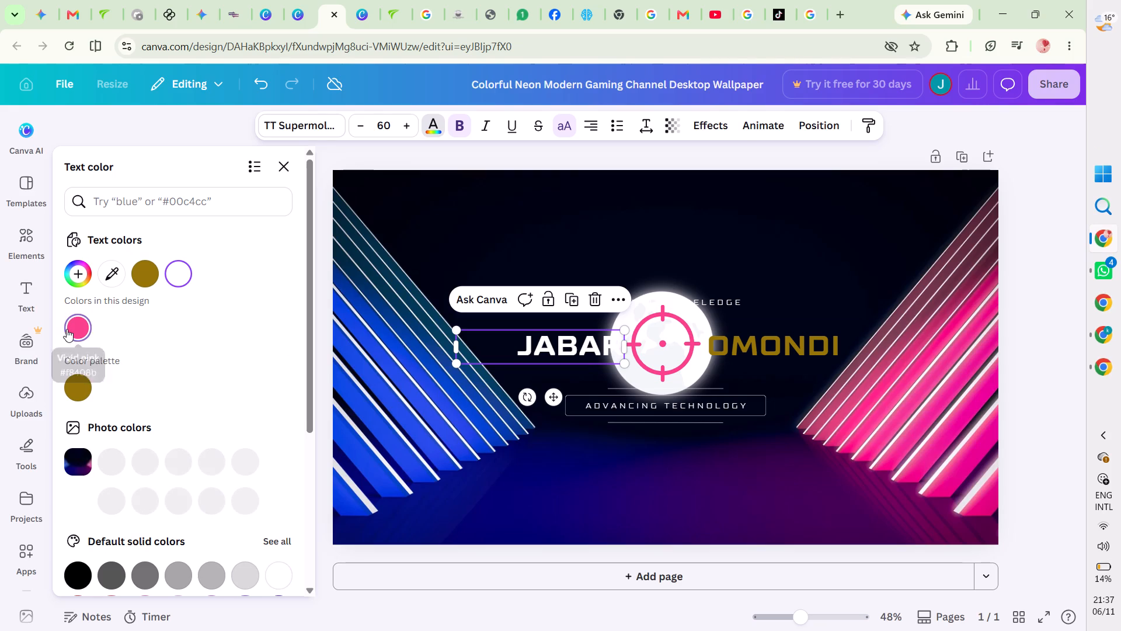
scroll(210, 432, "down", 2)
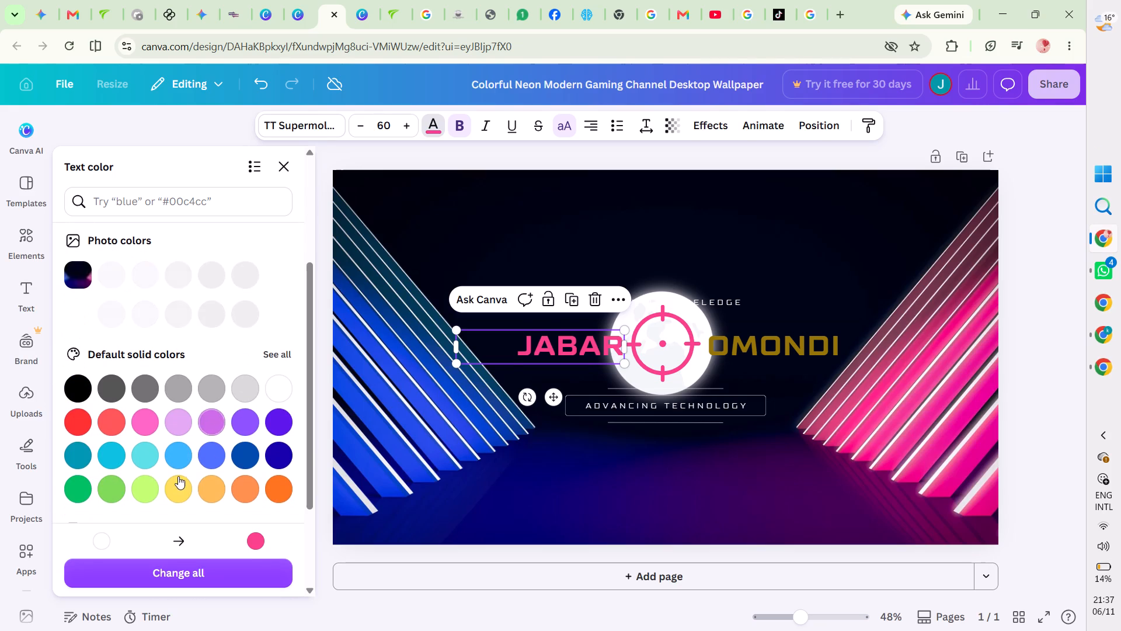
left_click(278, 451)
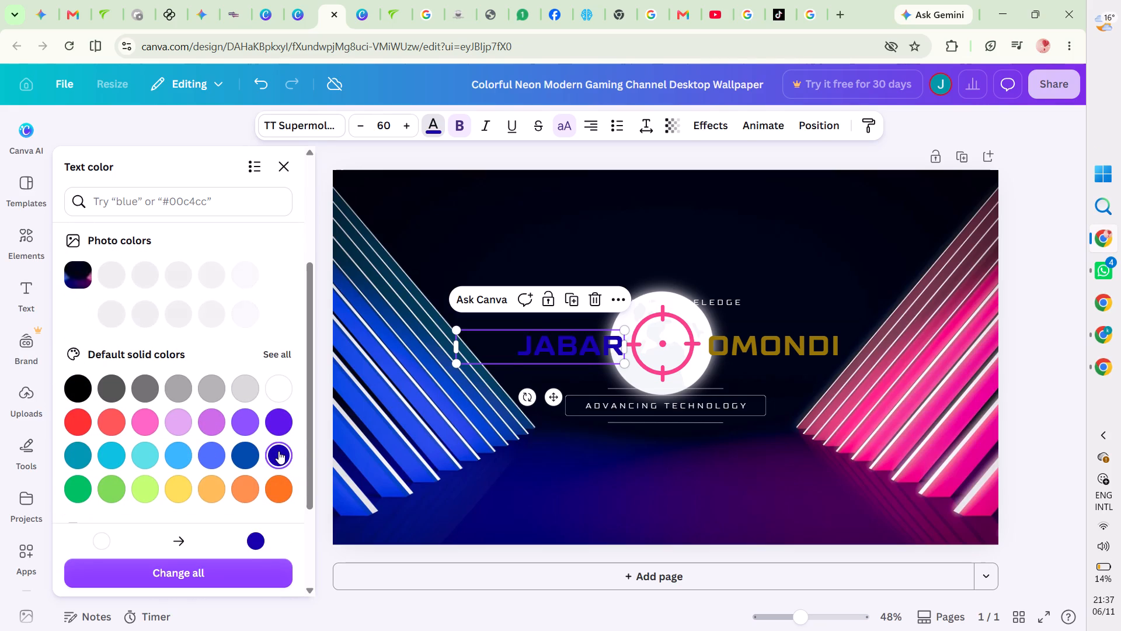
left_click(920, 235)
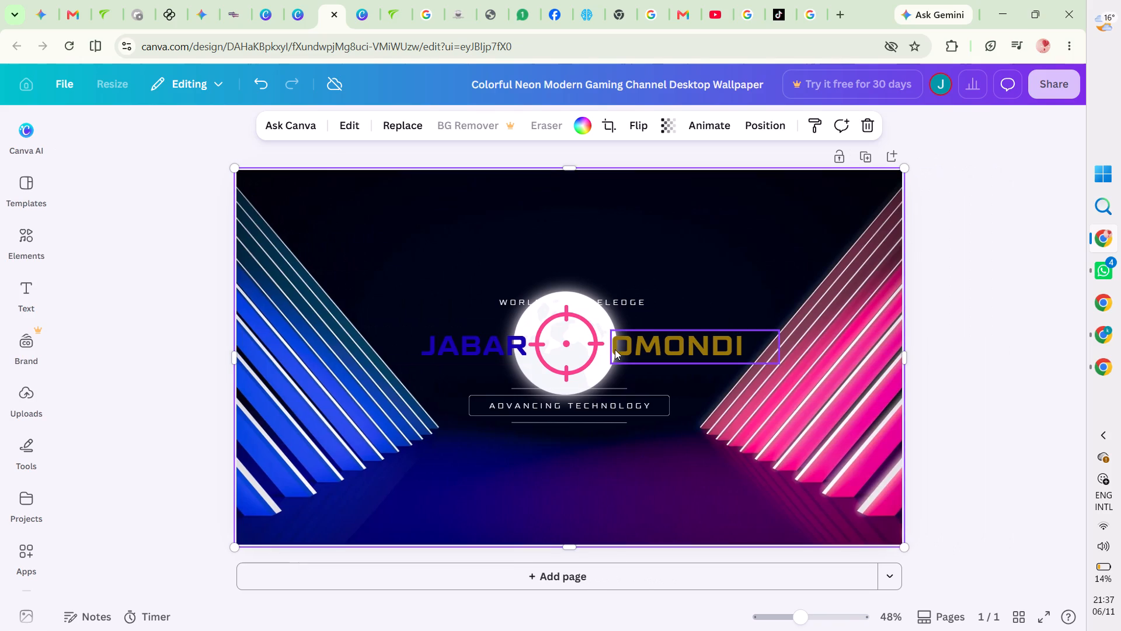
Nudge the moon up by one more increment behind the crosshair.
left_click(608, 375)
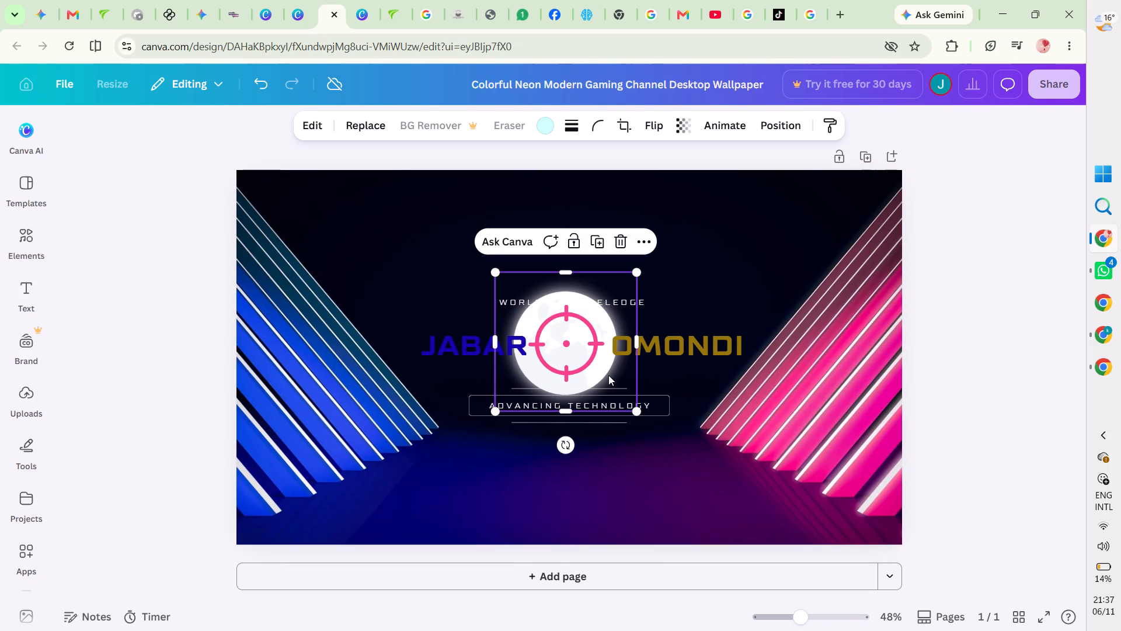
key("Up")
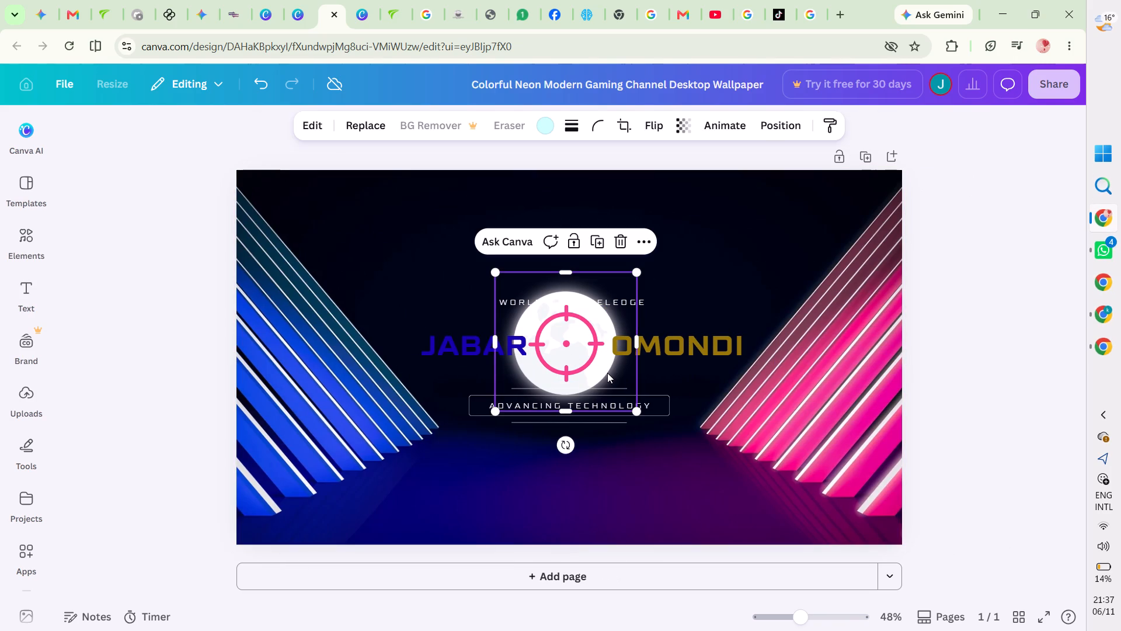
left_click(720, 279)
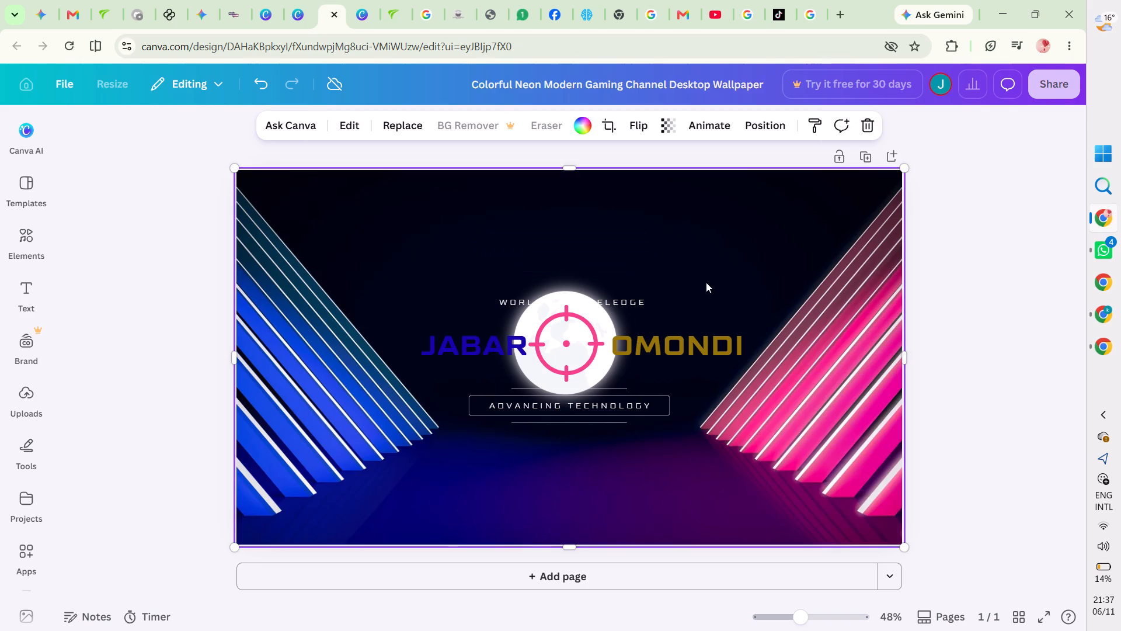
Change the colour of the small tagline above the name to the default solid green.
left_click(645, 301)
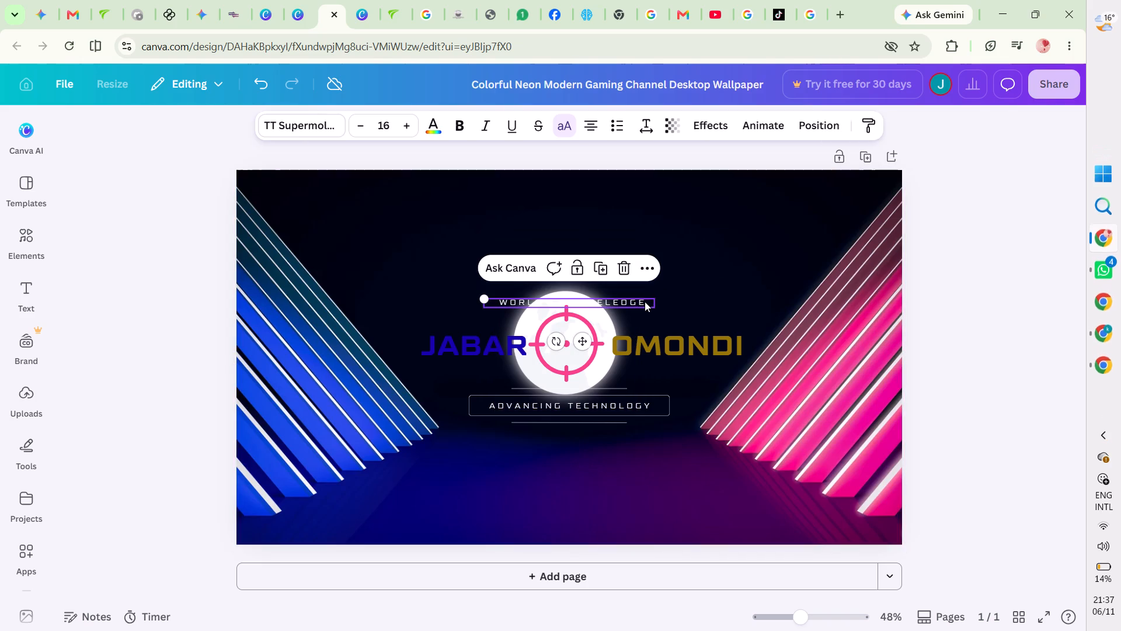
left_click(433, 127)
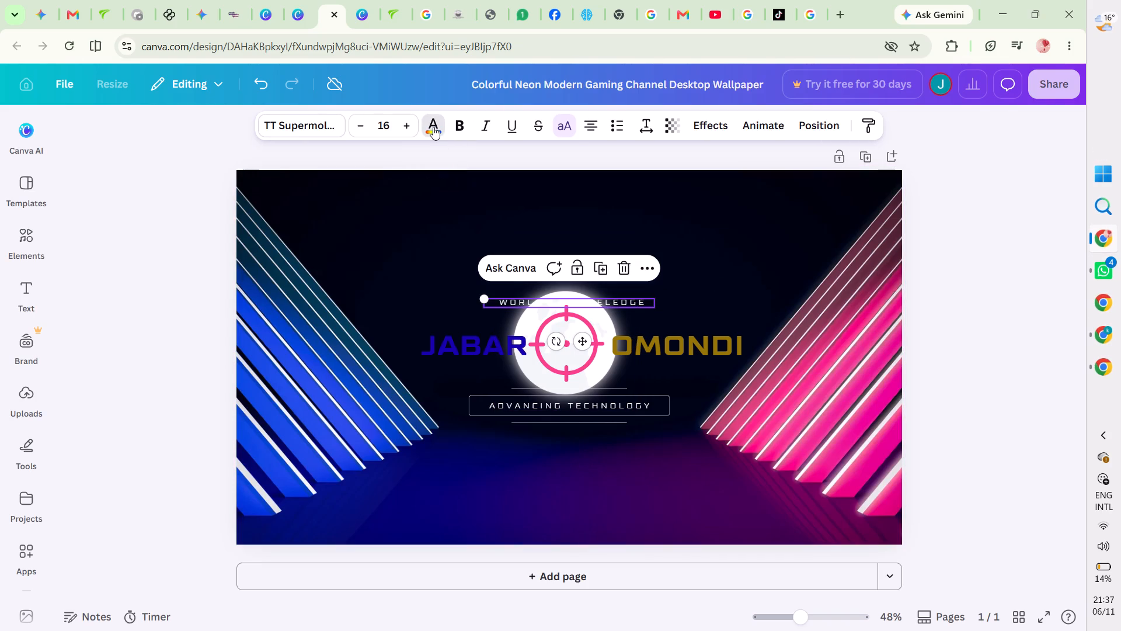
scroll(202, 416, "down", 2)
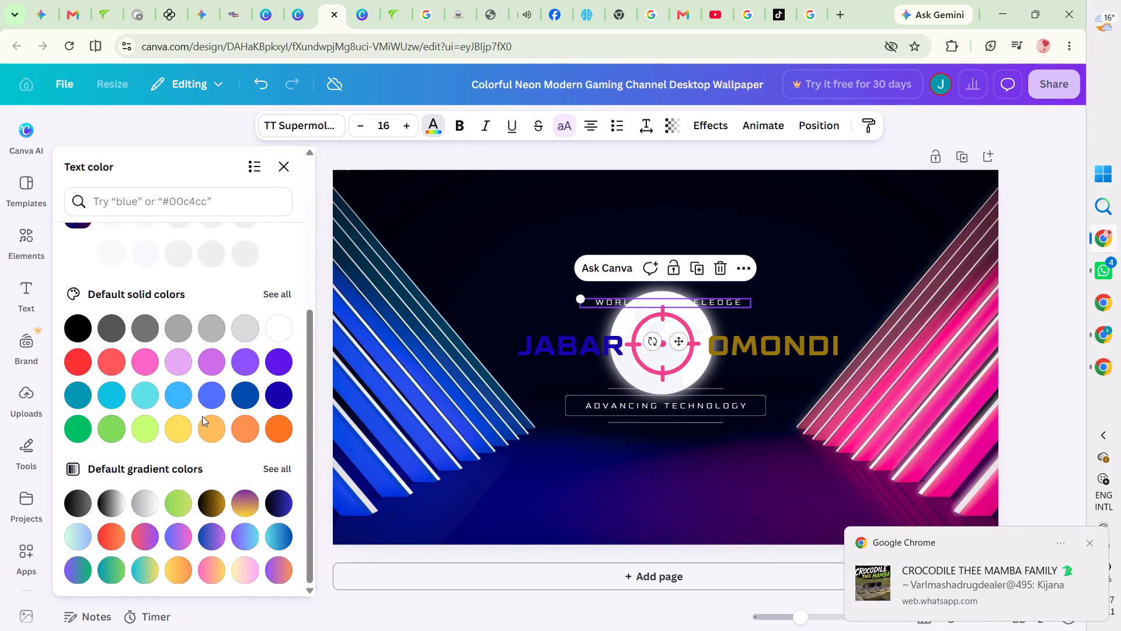
scroll(202, 416, "down", 1)
left_click(72, 373)
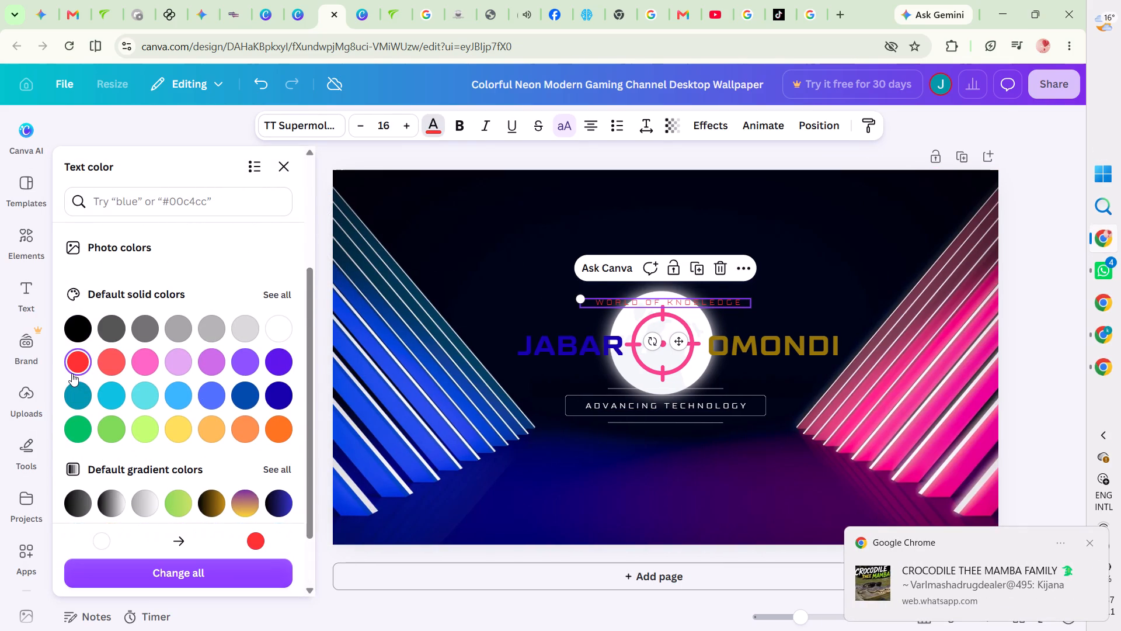
left_click(77, 432)
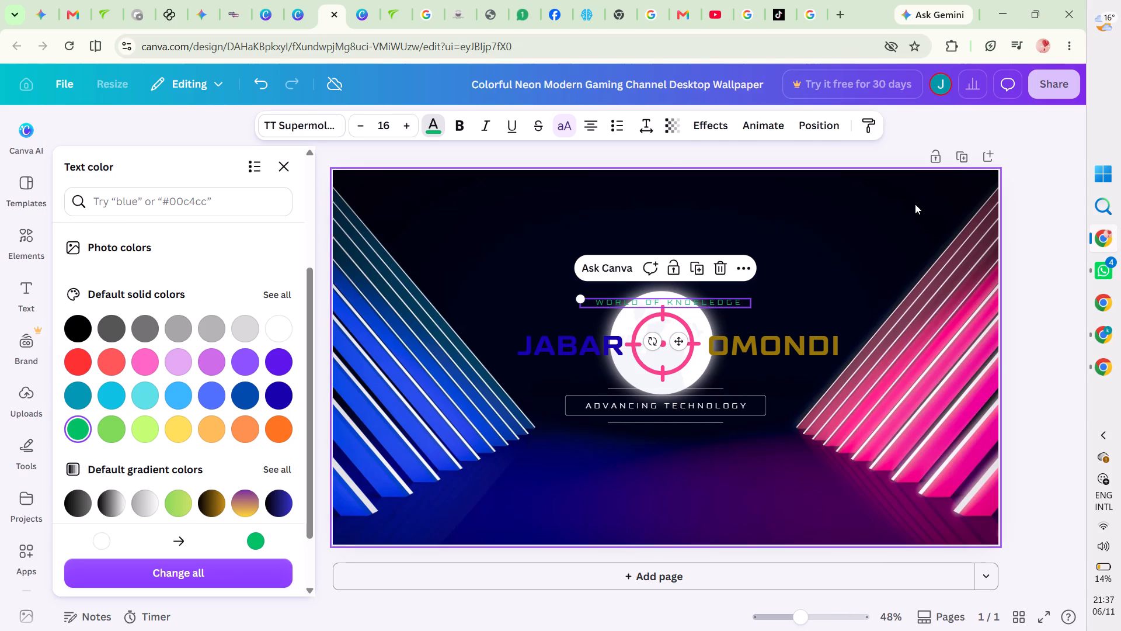
left_click(915, 204)
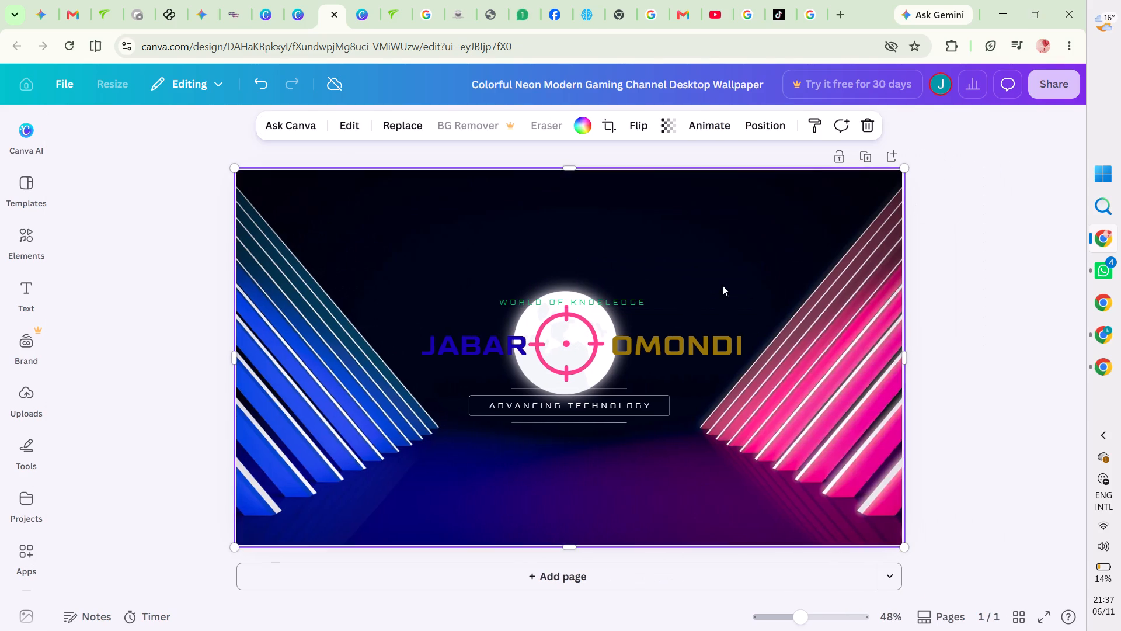
Set the moon's transparency to 58.
left_click(615, 378)
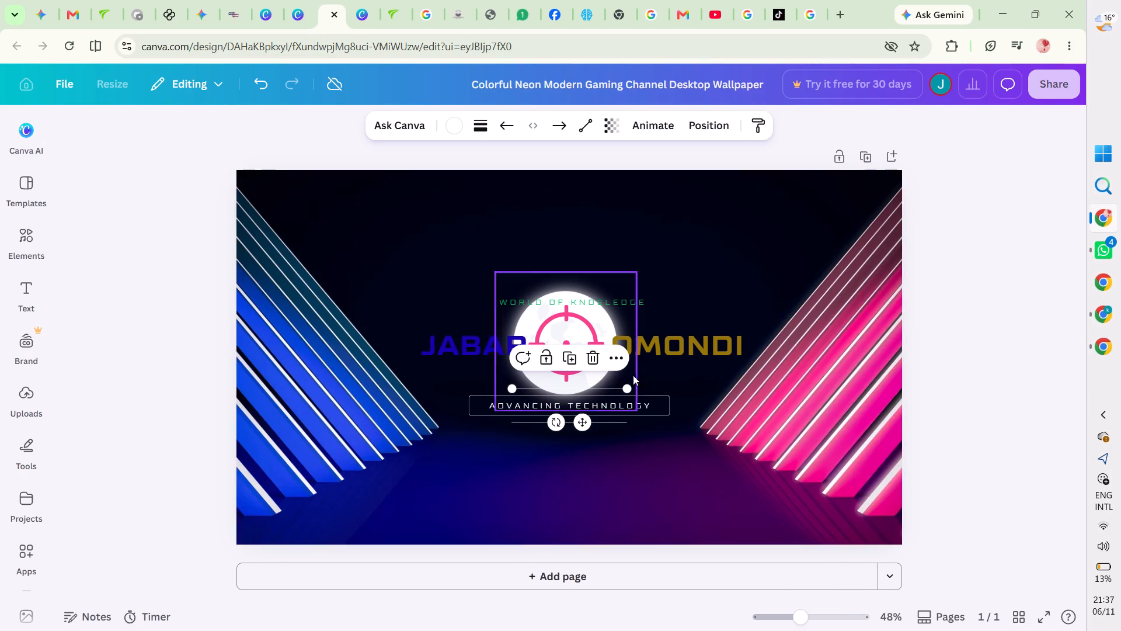
left_click(614, 372)
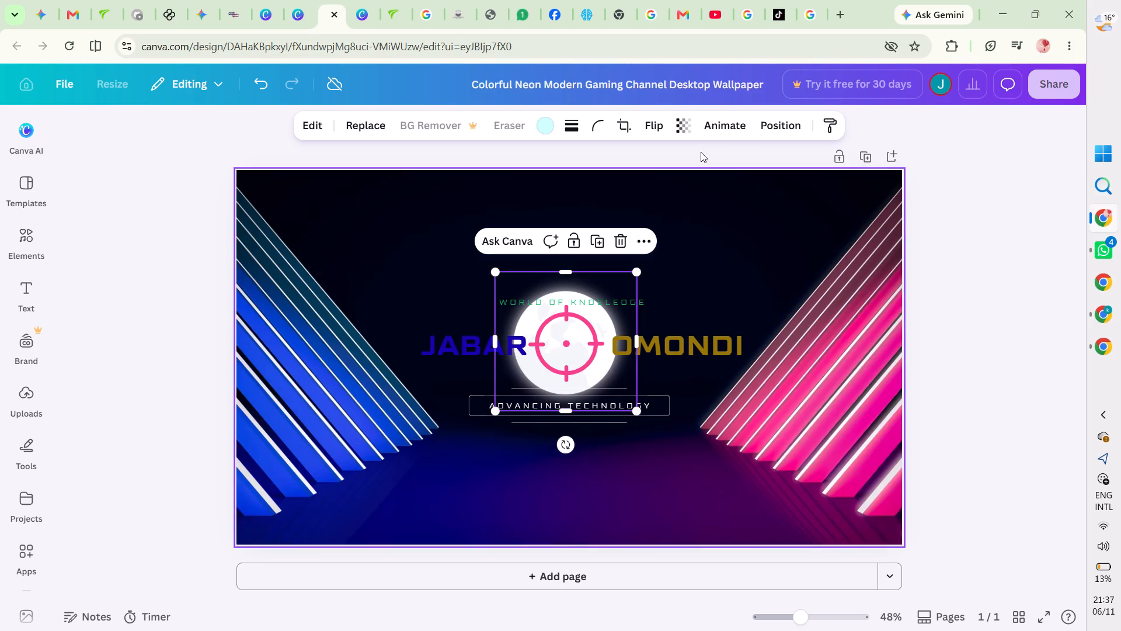
left_click(685, 133)
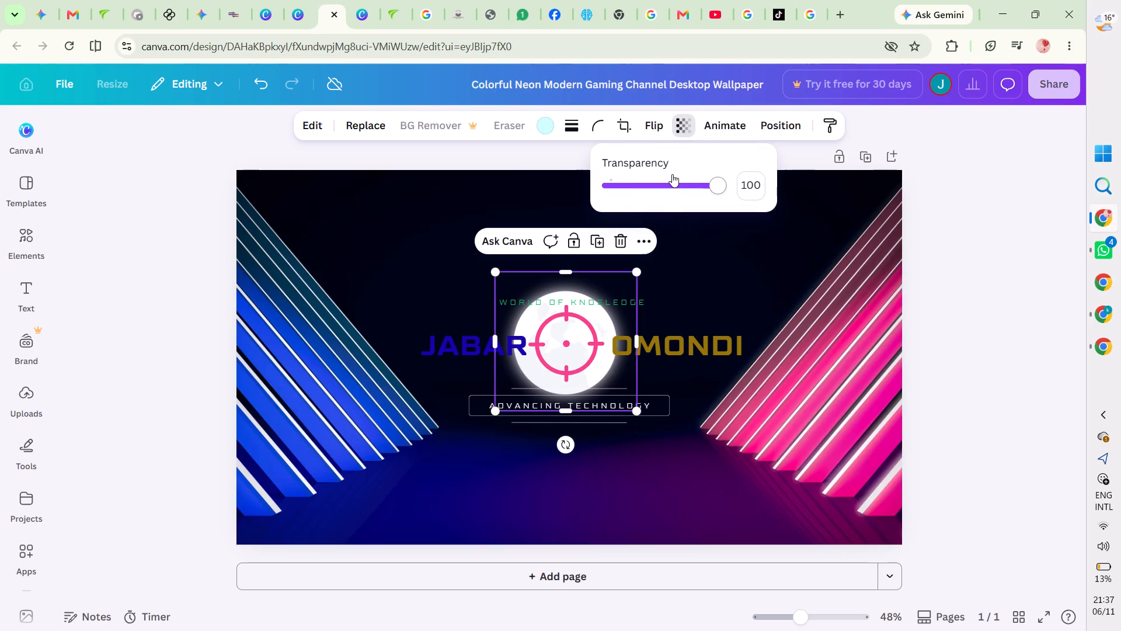
left_click(672, 174)
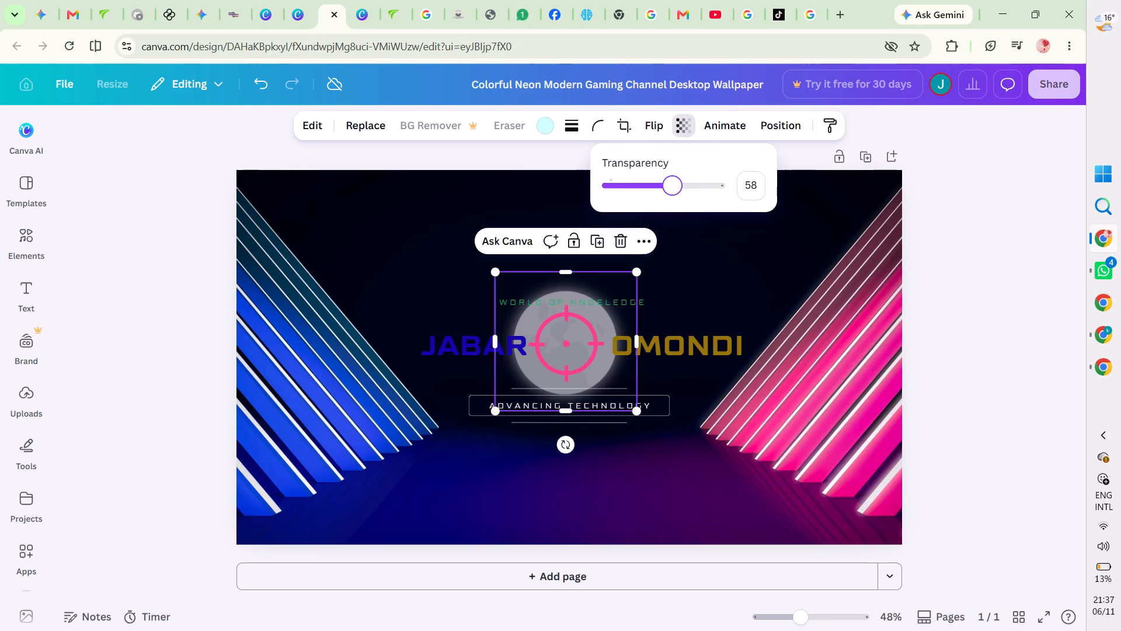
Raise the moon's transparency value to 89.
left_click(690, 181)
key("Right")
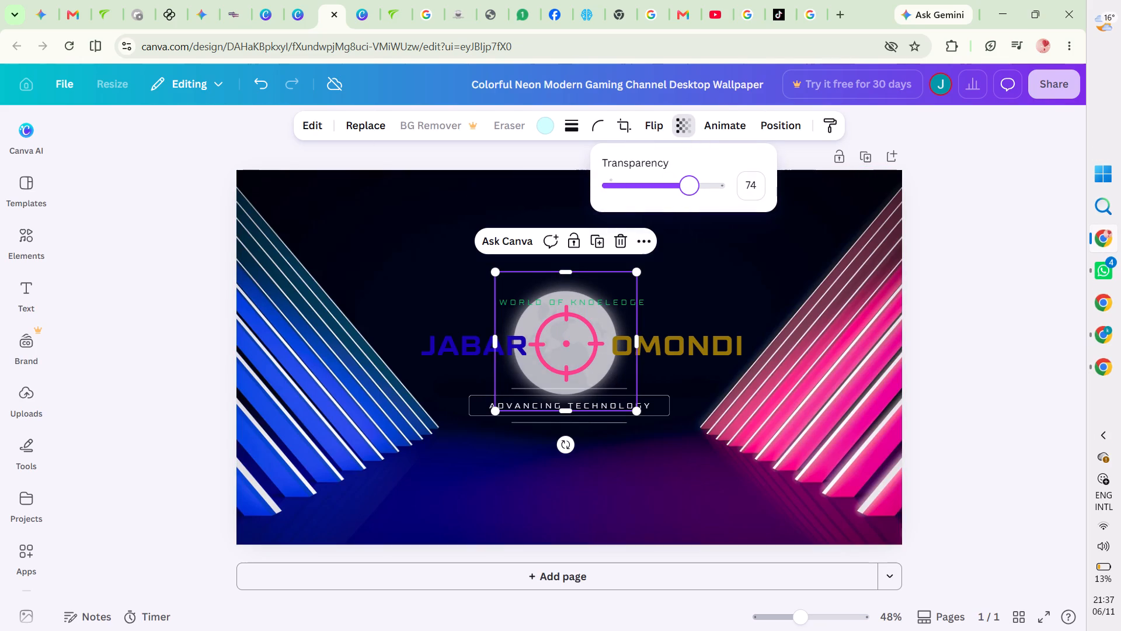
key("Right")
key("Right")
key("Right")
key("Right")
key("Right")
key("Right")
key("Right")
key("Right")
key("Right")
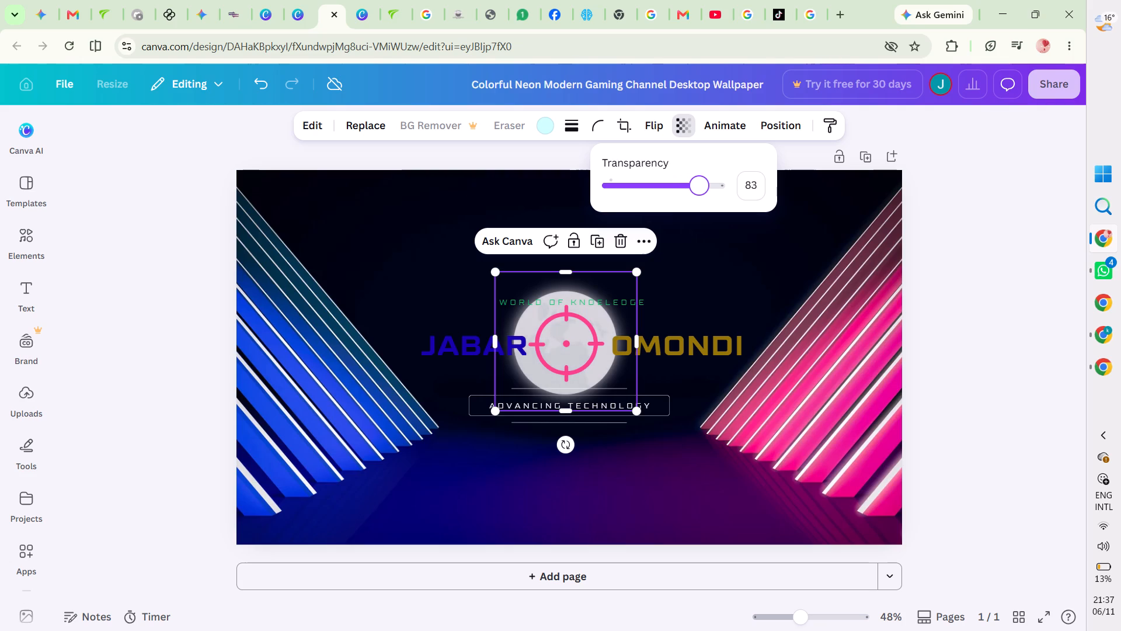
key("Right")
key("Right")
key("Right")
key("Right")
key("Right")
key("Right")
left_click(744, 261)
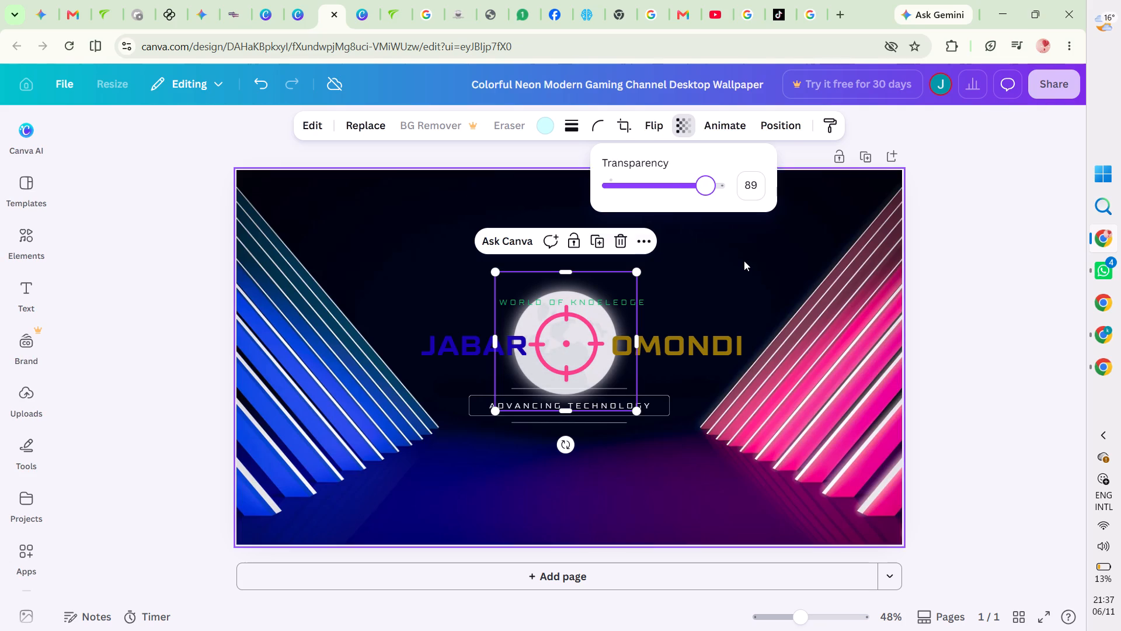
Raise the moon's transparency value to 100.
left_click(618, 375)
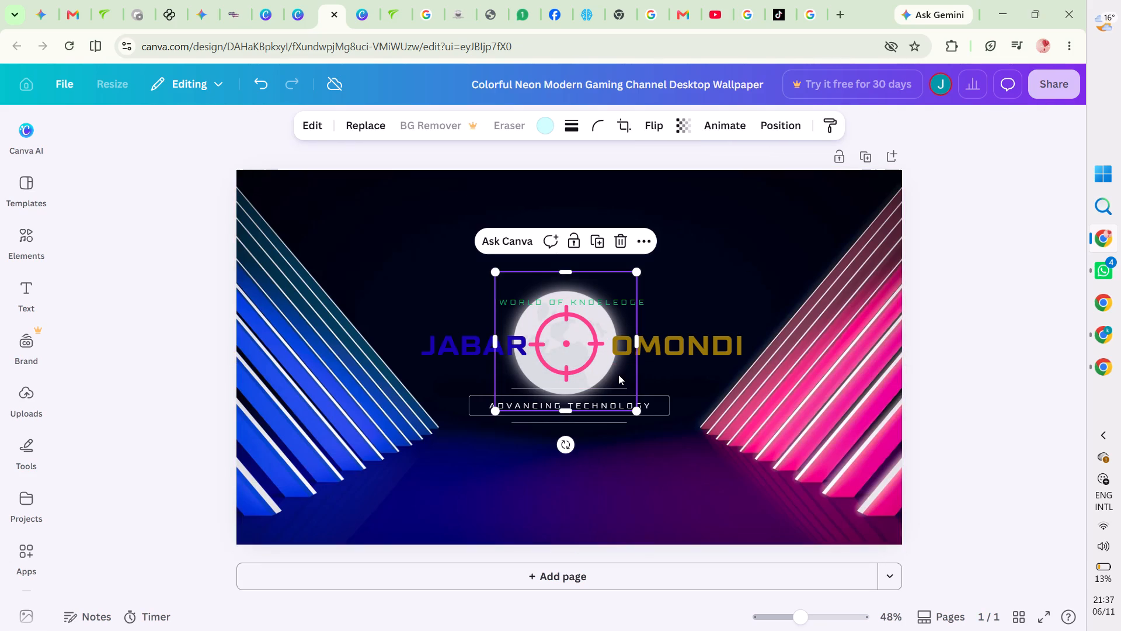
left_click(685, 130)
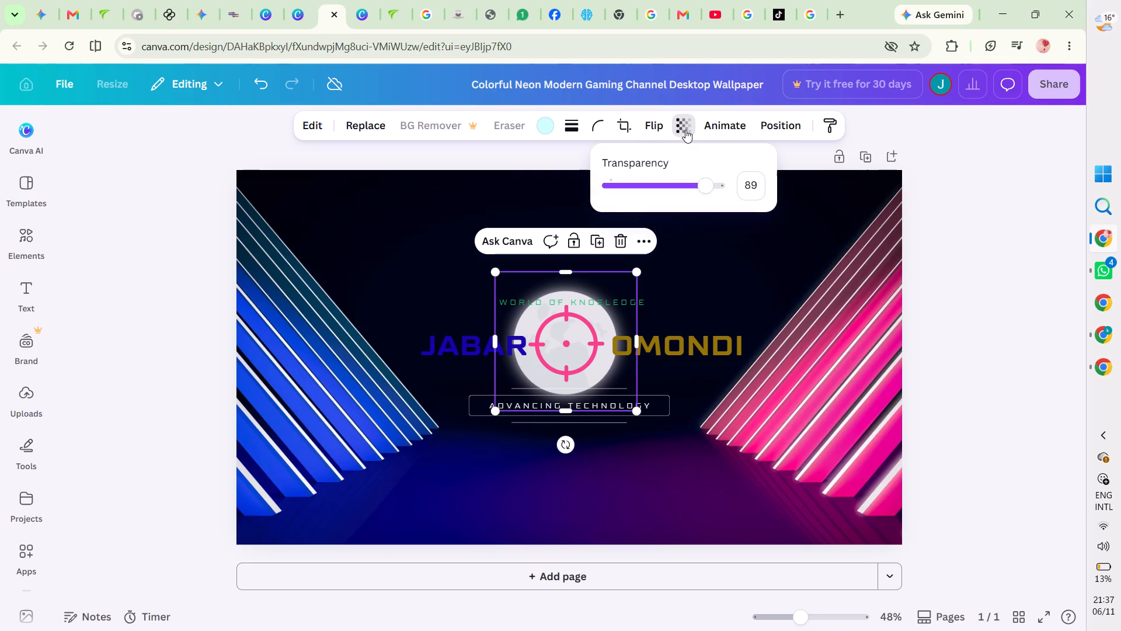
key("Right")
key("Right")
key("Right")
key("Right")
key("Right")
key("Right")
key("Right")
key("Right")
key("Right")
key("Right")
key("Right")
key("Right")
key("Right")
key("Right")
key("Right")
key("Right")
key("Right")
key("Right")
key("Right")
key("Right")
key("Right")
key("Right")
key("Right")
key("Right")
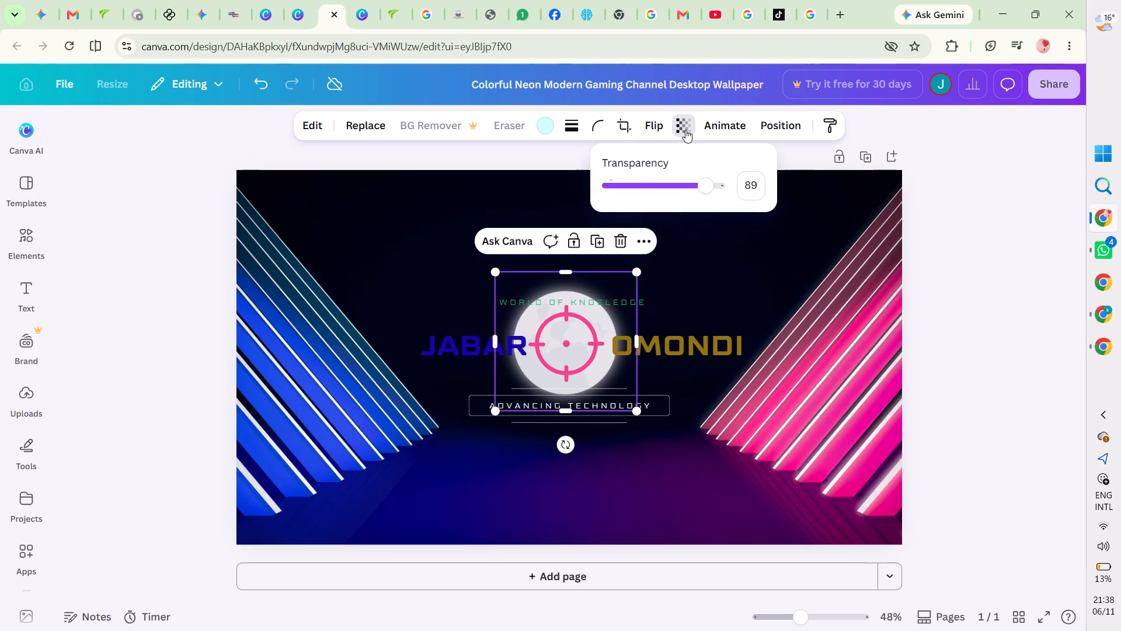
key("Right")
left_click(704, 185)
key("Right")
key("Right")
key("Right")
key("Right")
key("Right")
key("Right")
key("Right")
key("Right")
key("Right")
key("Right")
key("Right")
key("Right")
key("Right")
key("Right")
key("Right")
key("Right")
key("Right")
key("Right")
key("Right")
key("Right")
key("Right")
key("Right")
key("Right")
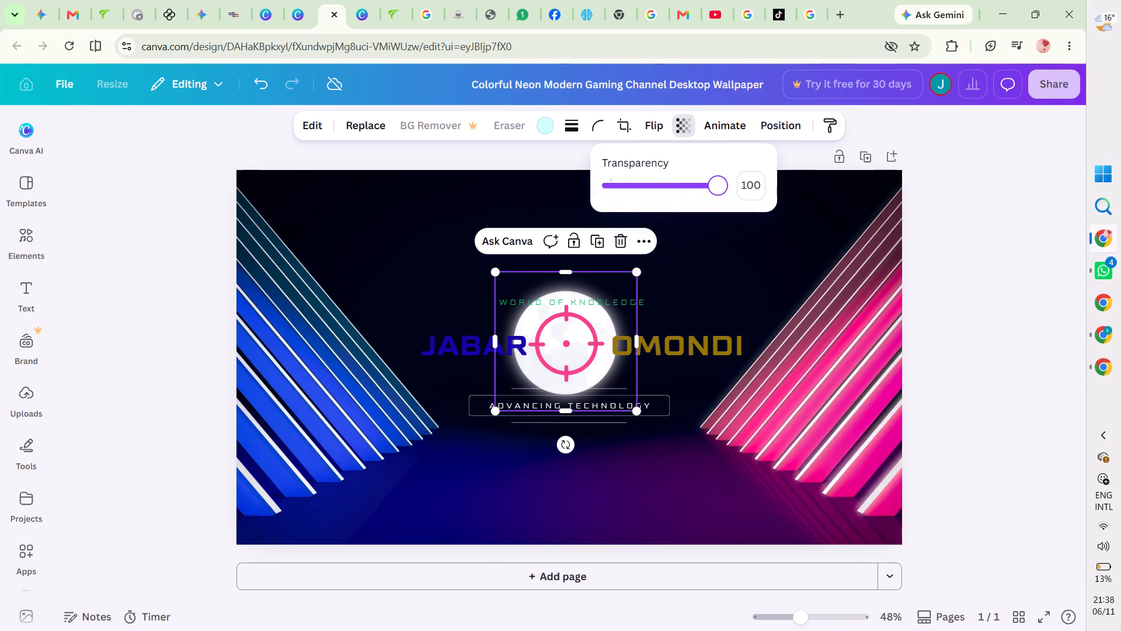
Set the moon's transparency to 82 and deselect it.
key("Left")
key("Left")
key("Left")
key("Left")
key("Left")
key("Left")
key("Left")
key("Left")
key("Left")
key("Left")
key("Left")
key("Left")
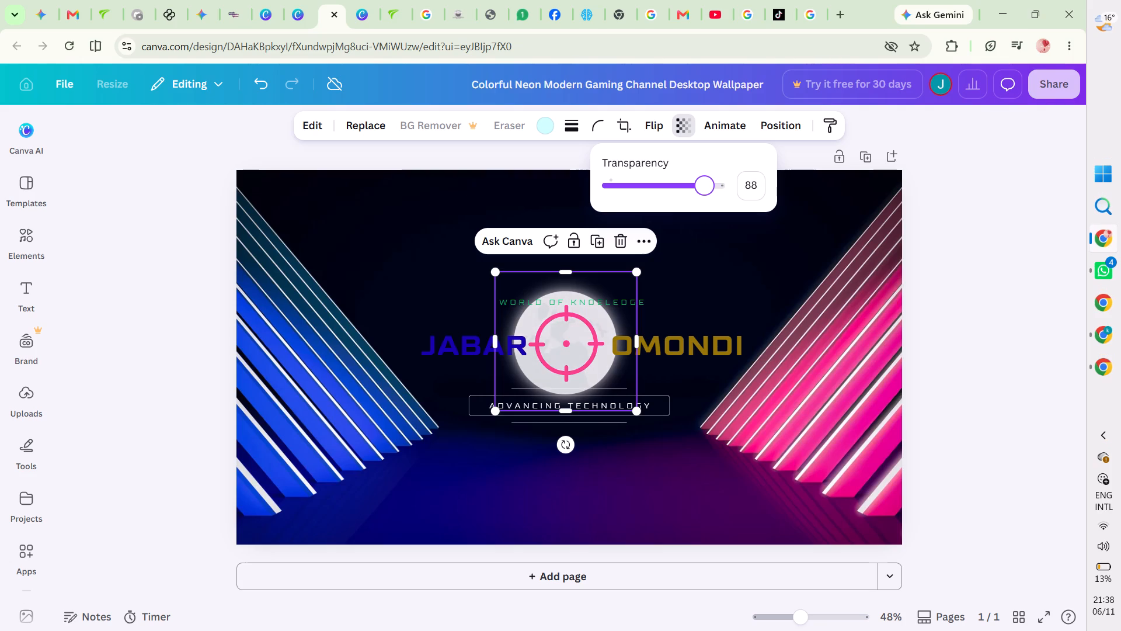
key("Left")
key("Left")
key("Left")
key("Left")
key("Left")
key("Left")
left_click(809, 279)
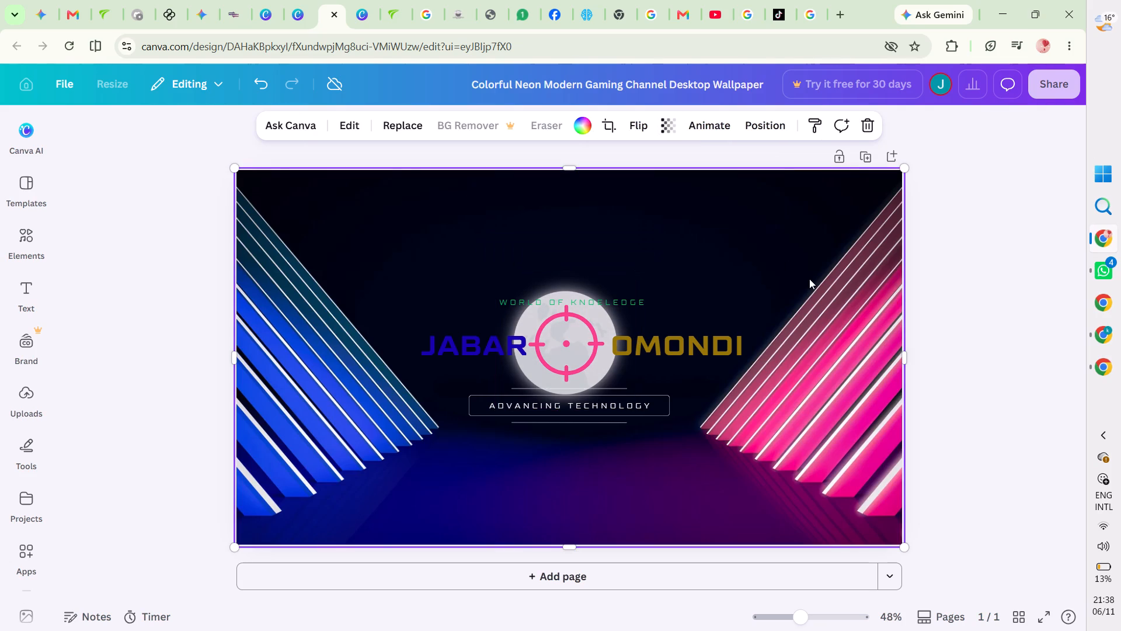
Try lime green on the crosshair, and settle on the light blue from the full set of default solid colours.
left_click(562, 342)
left_click(479, 130)
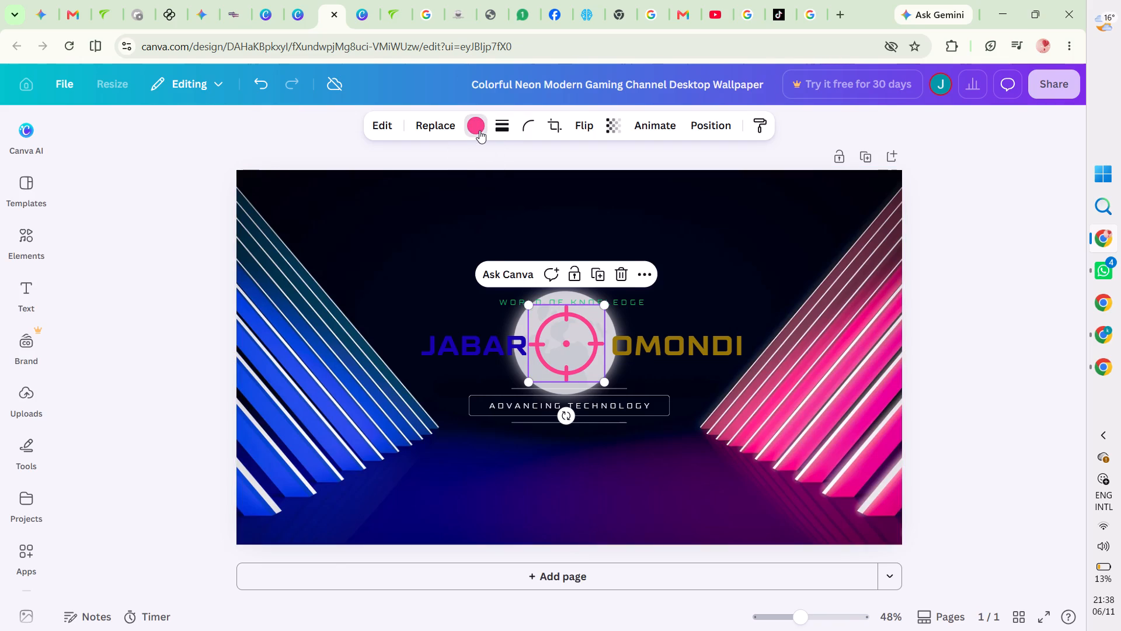
scroll(60, 449, "down", 1)
scroll(157, 424, "down", 1)
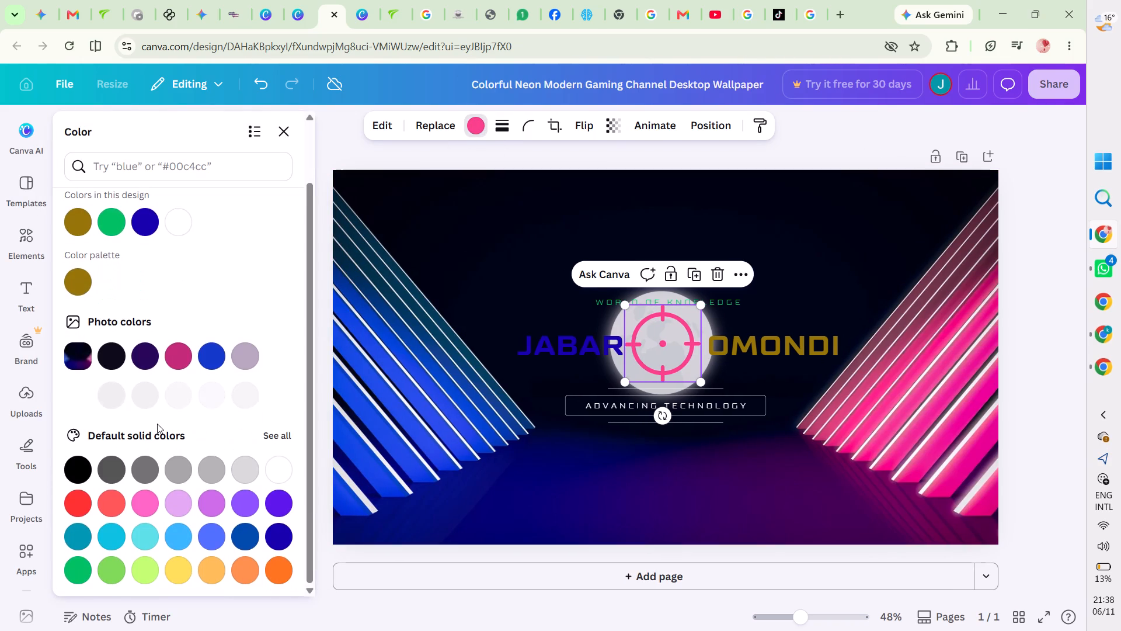
scroll(157, 424, "down", 1)
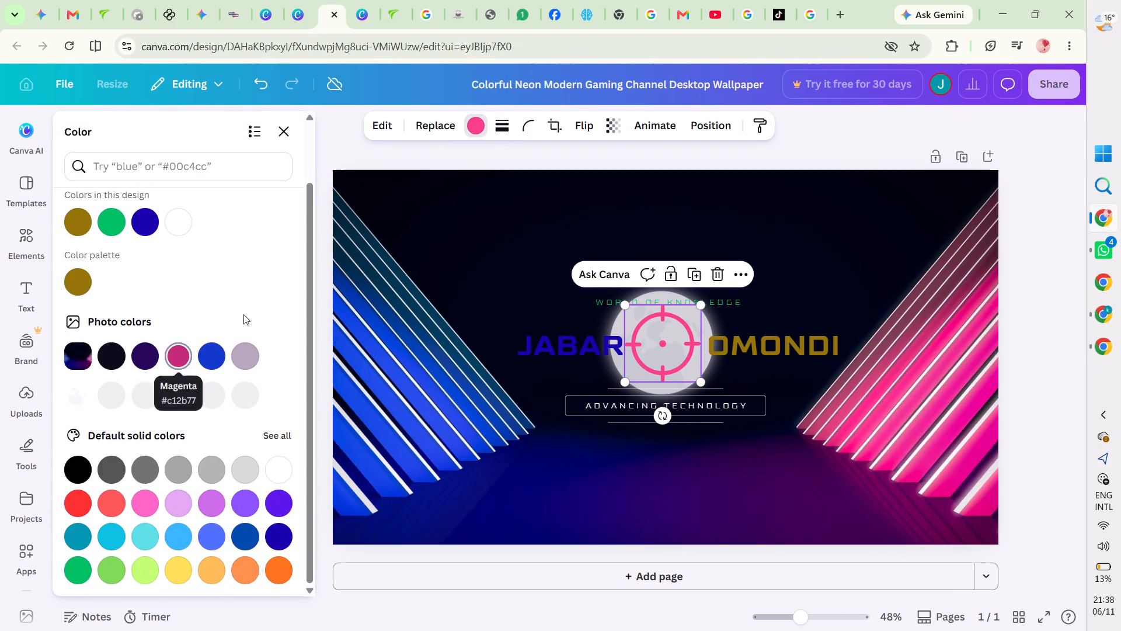
left_click(264, 434)
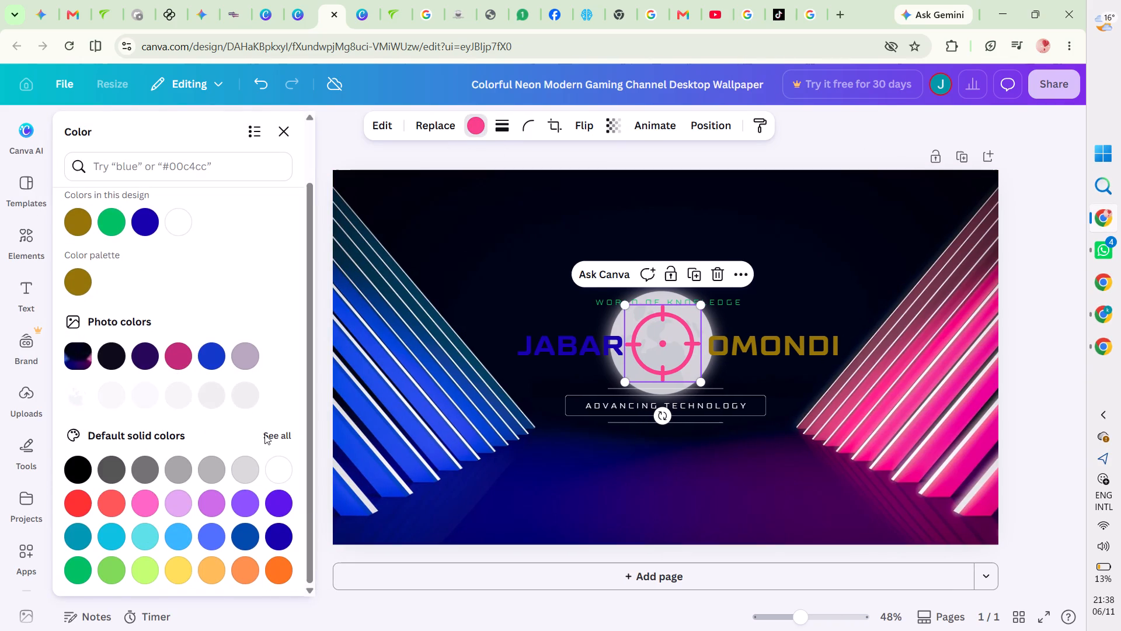
scroll(232, 409, "down", 2)
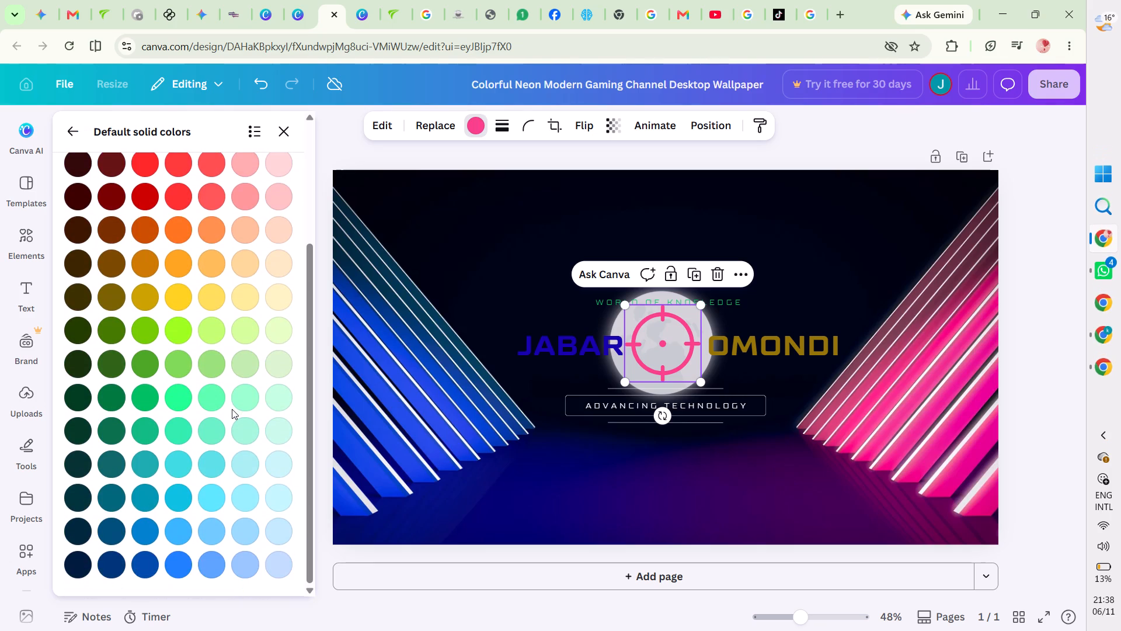
left_click(181, 335)
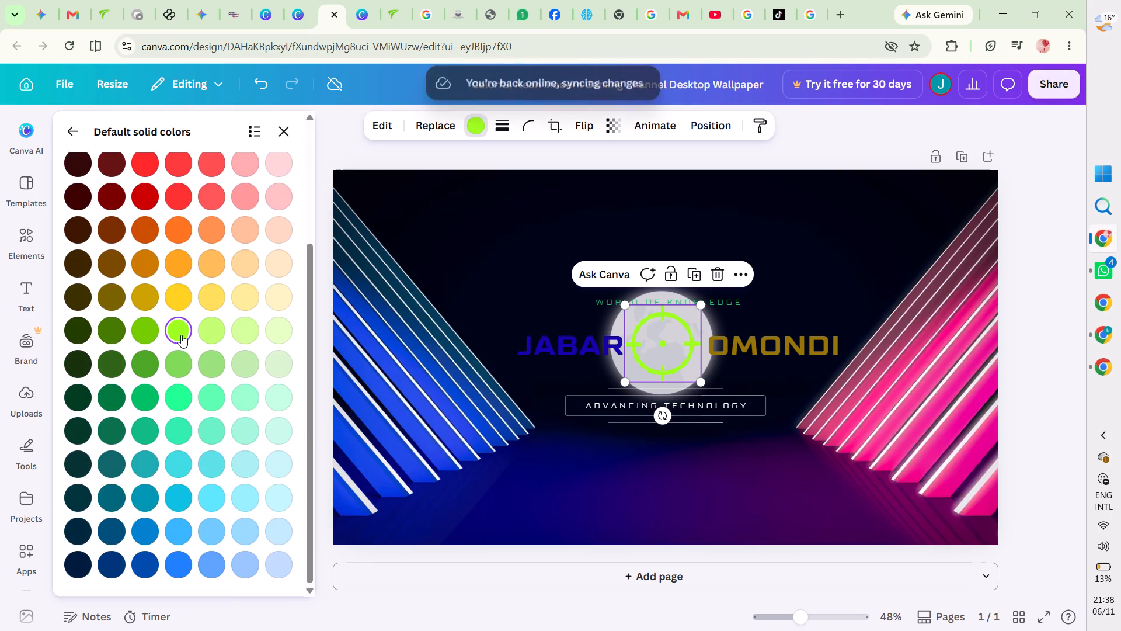
left_click(175, 521)
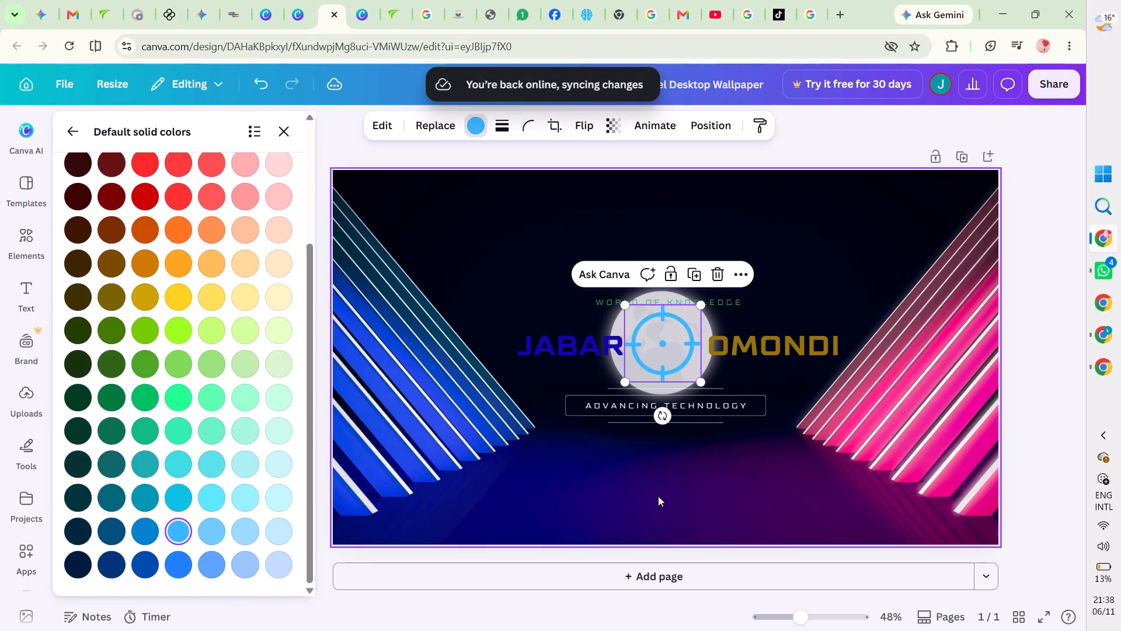
left_click(812, 487)
Nudge the dark blue name text eight increments to the left, away from the crosshair.
left_click(588, 356)
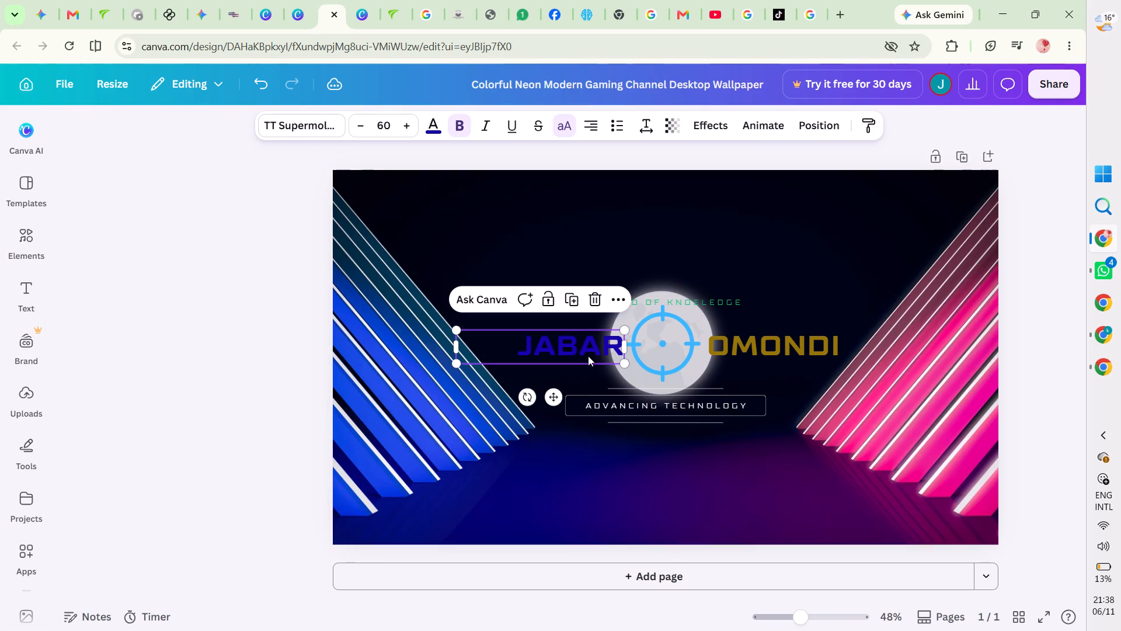
key("Left")
key("Left")
key("Left")
key("Left")
key("Left")
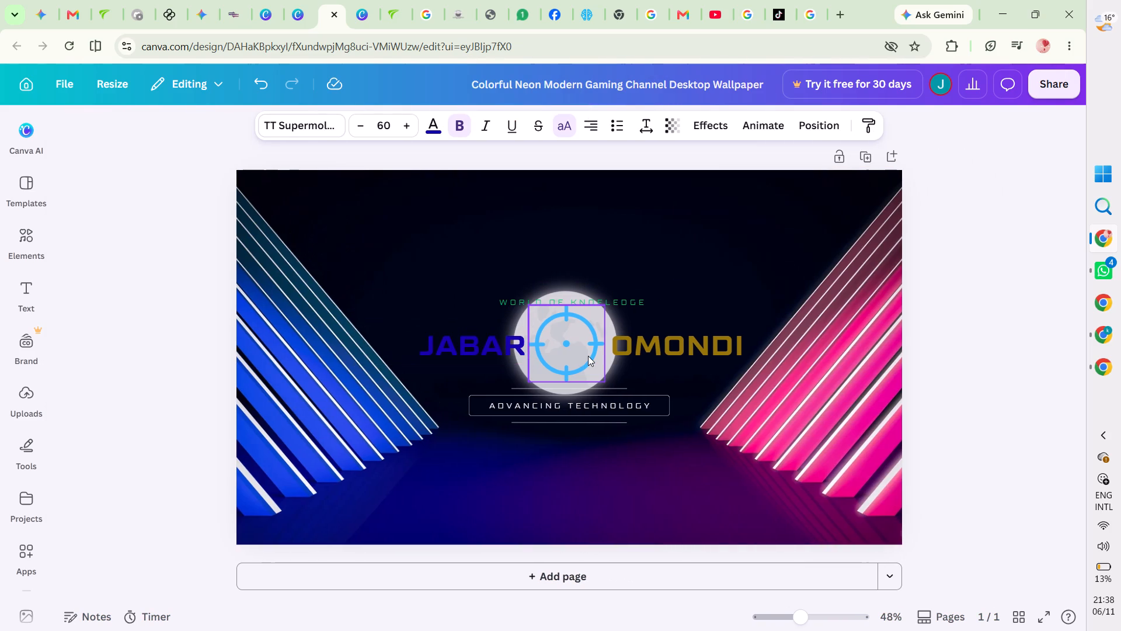
key("Left")
key("Left")
key("Left")
left_click(812, 435)
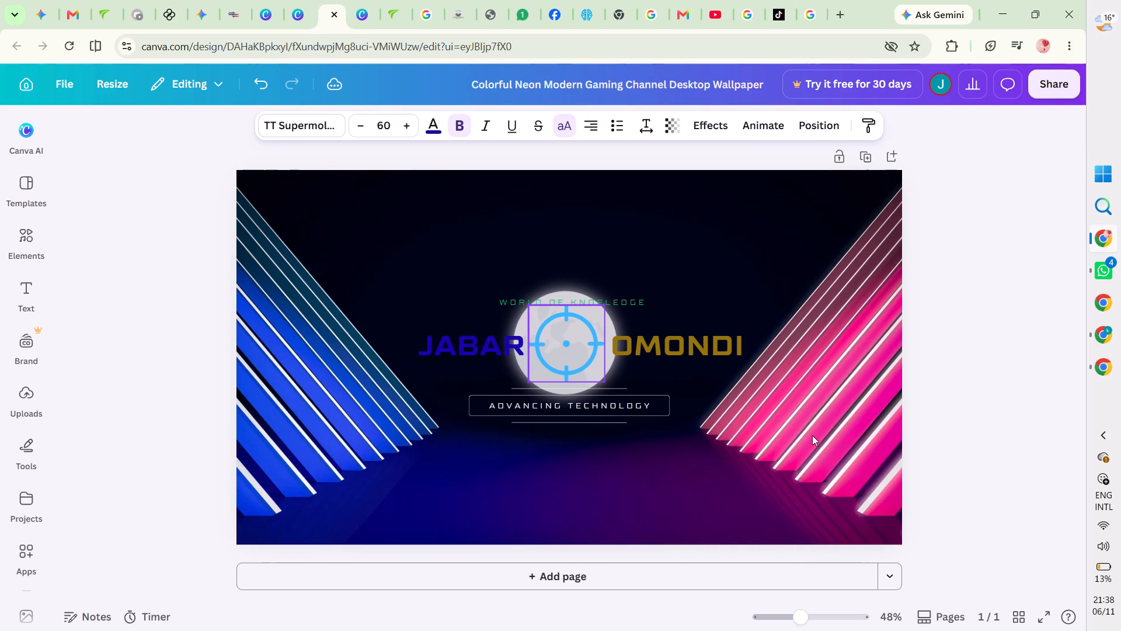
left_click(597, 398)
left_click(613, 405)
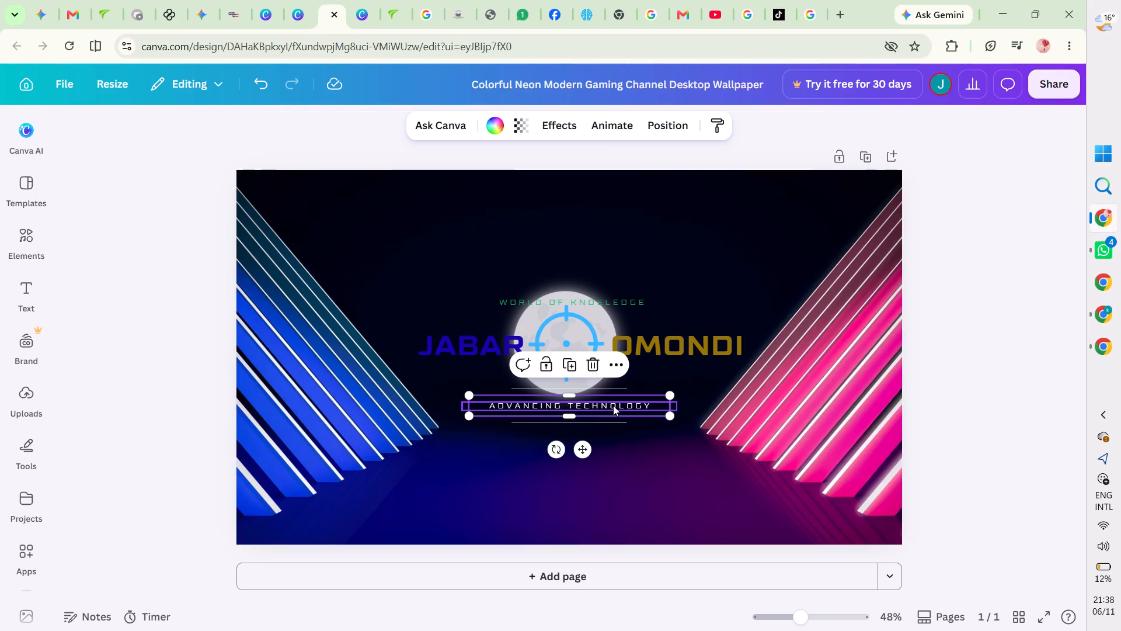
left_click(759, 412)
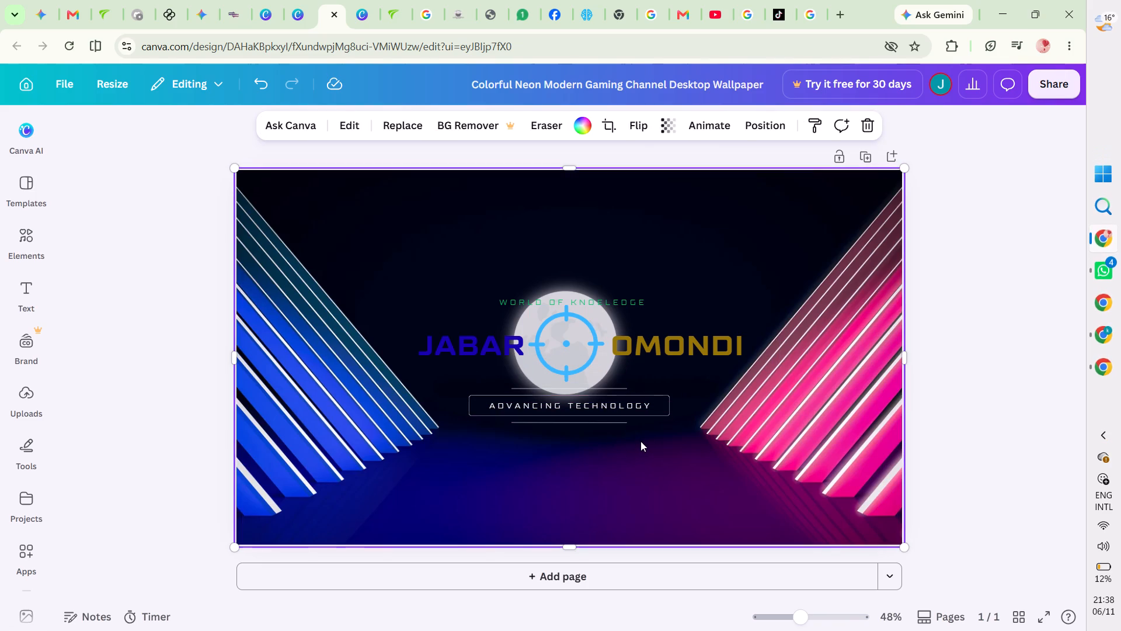
Set the green "World of Knowledge" tagline's font size to 20 and widen its text box to fit one line.
left_click(591, 301)
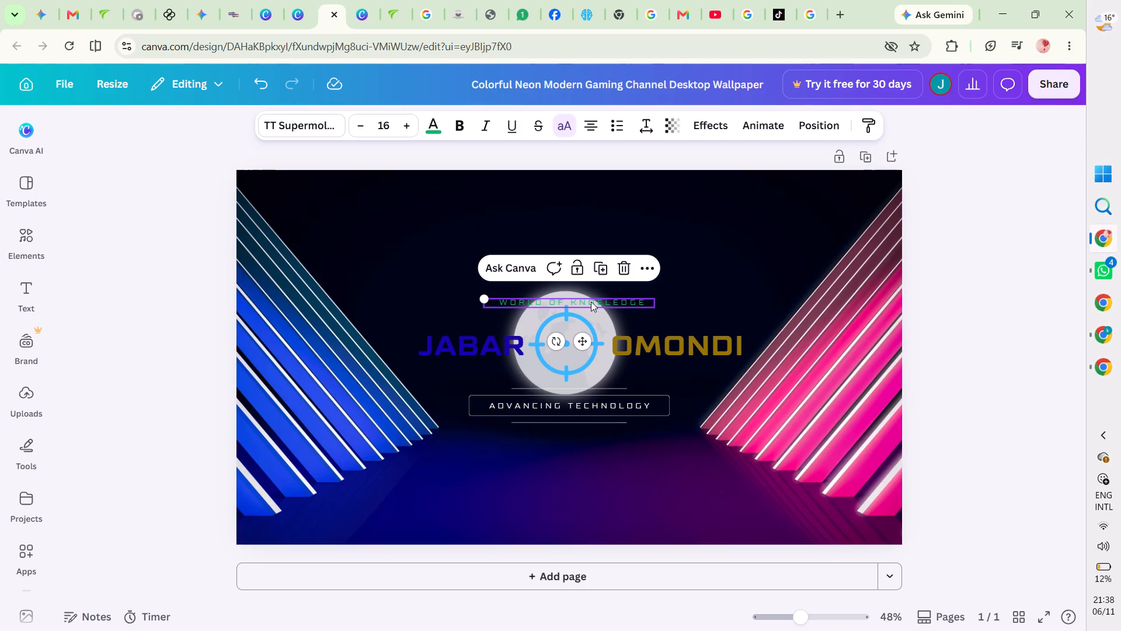
triple_click(406, 121)
left_click(406, 121)
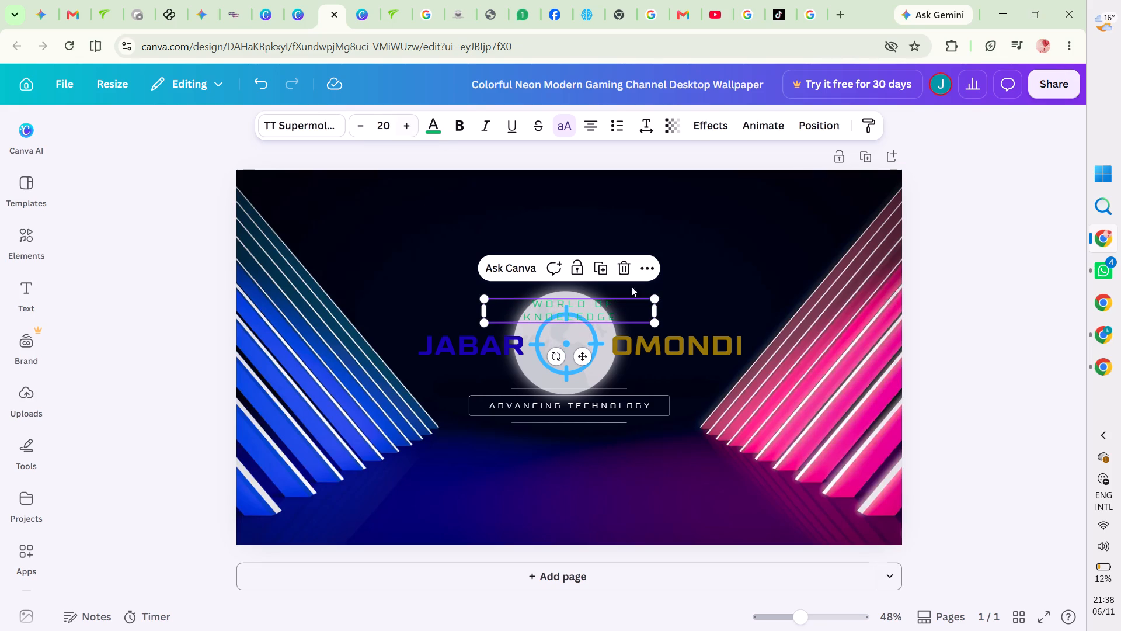
scroll(653, 300, "up", 1)
left_click_drag(656, 309, 679, 308)
left_click(737, 285)
Move the "World of Knowledge" tagline slightly up, horizontally centred over the moon.
left_click_drag(647, 300, 637, 293)
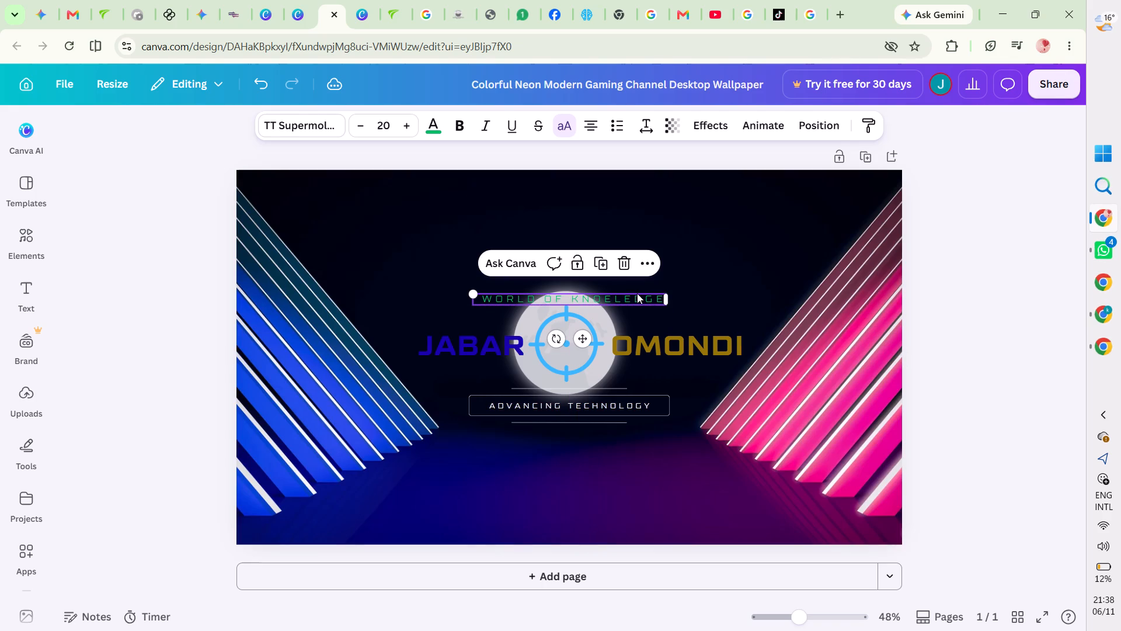
left_click(747, 299)
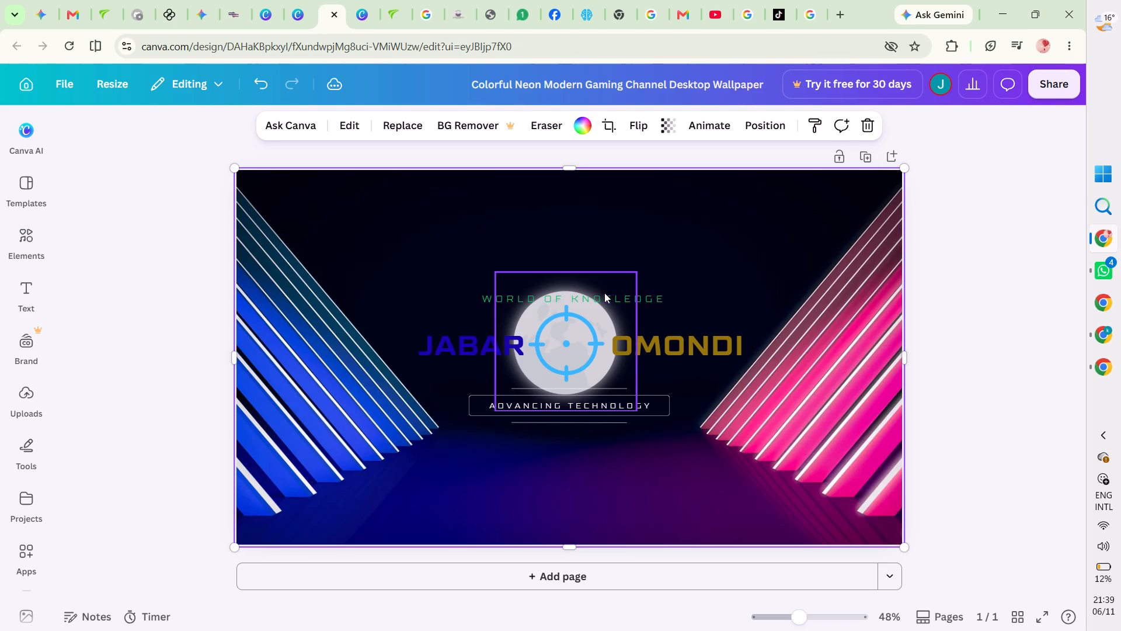
Browse the available fonts for the gold name text beside the crosshair.
left_click(658, 334)
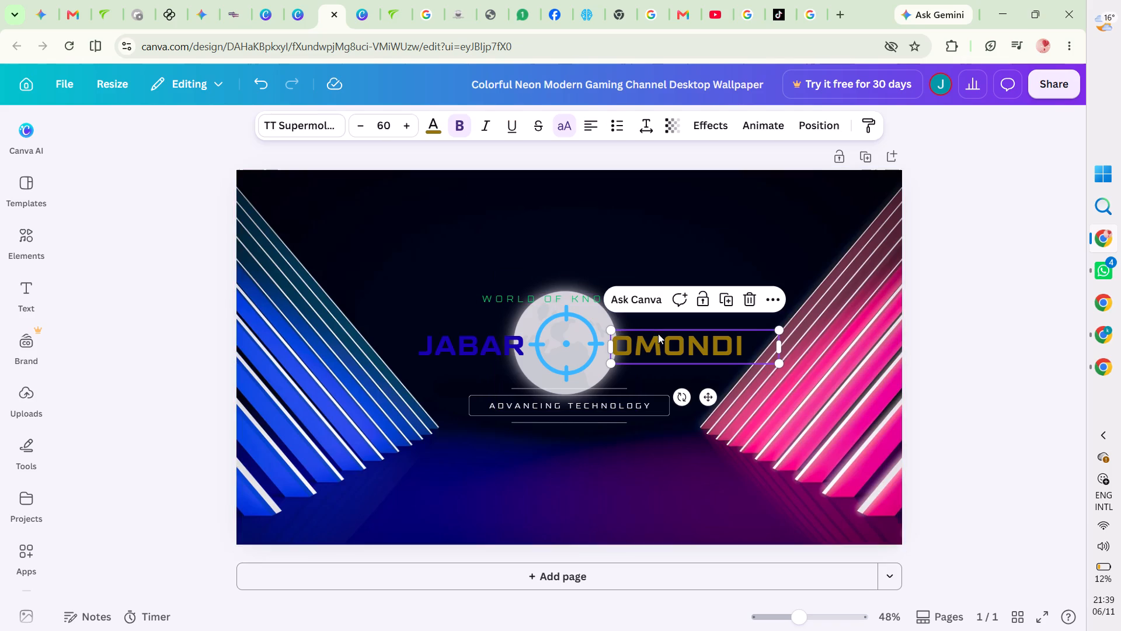
left_click(315, 124)
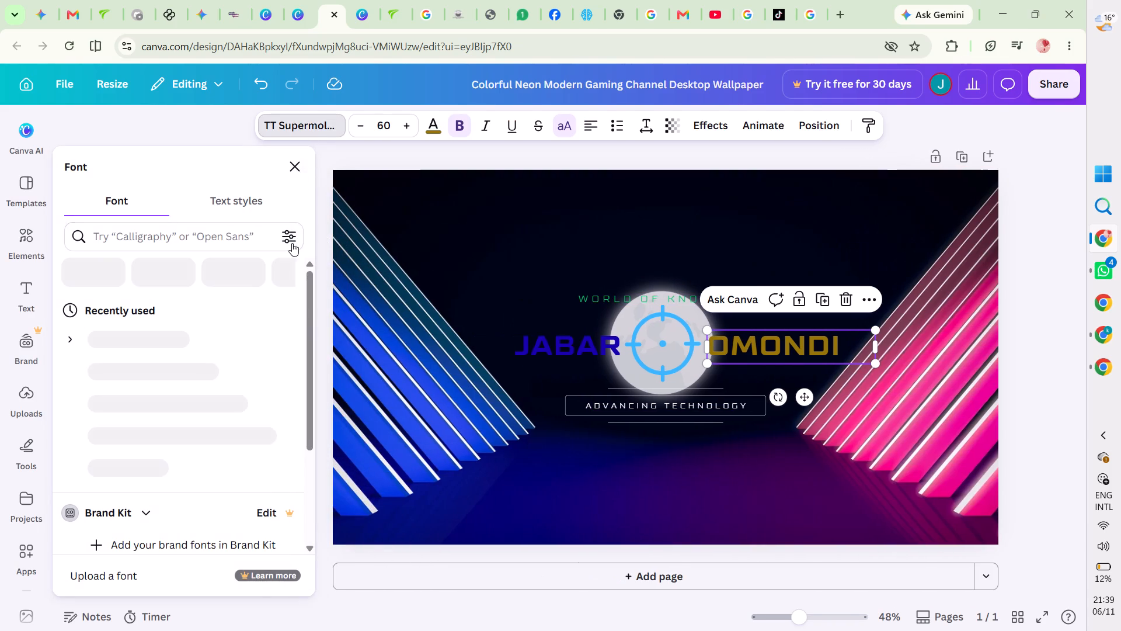
scroll(289, 298, "down", 1)
scroll(289, 298, "up", 2)
scroll(289, 298, "down", 1)
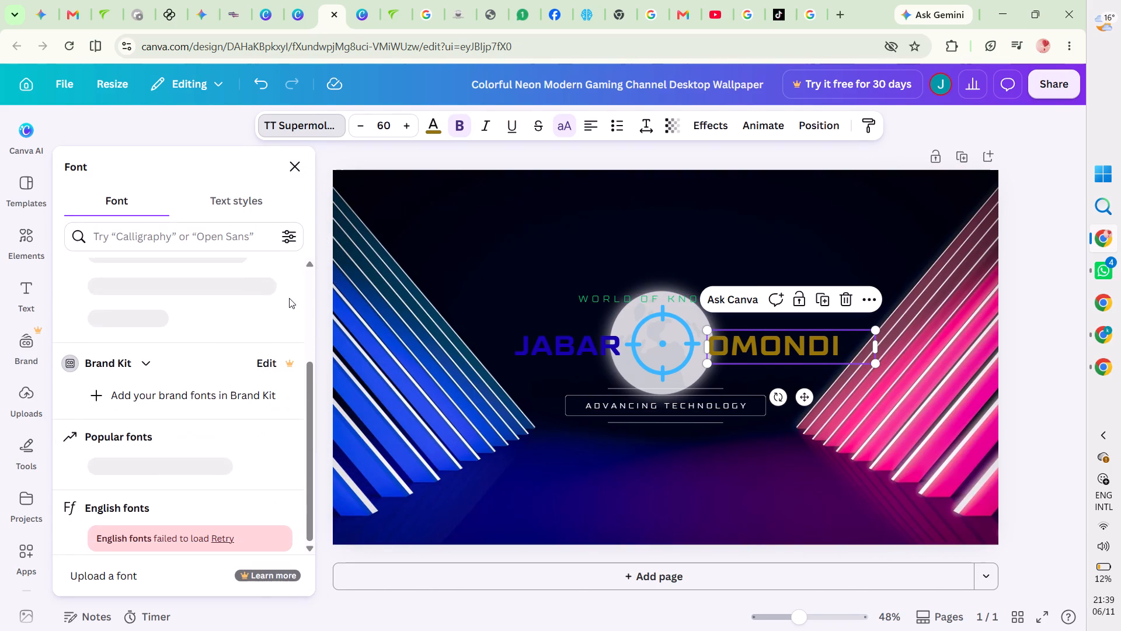
scroll(289, 298, "down", 1)
scroll(289, 298, "up", 4)
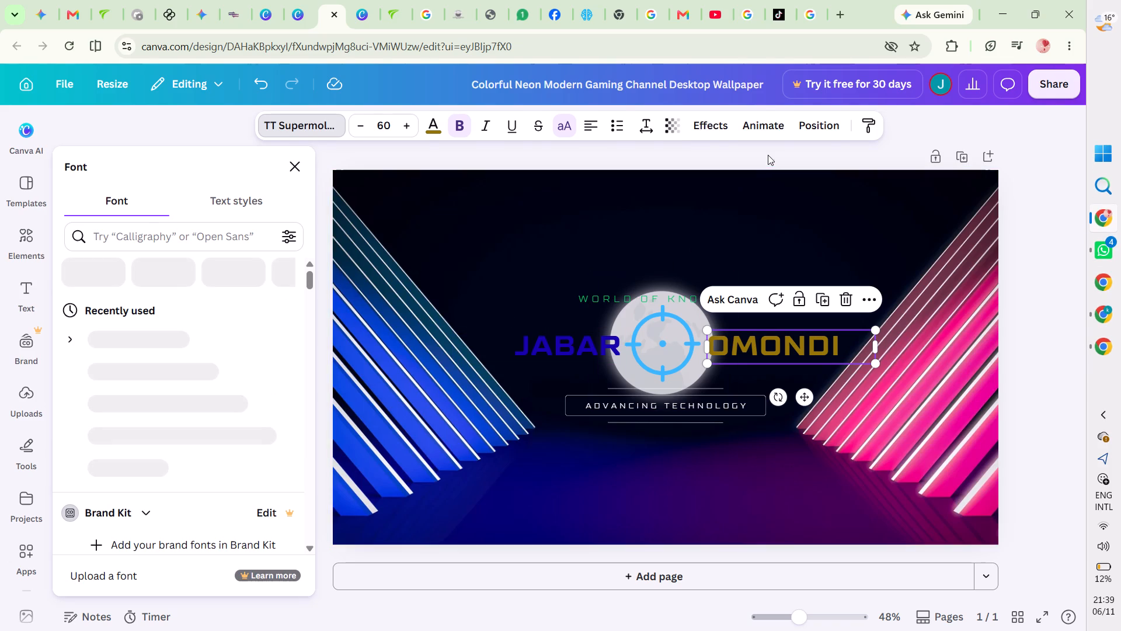
Switch to the other Chrome window showing the WorldQuant BRAIN simulation page.
left_click(1105, 314)
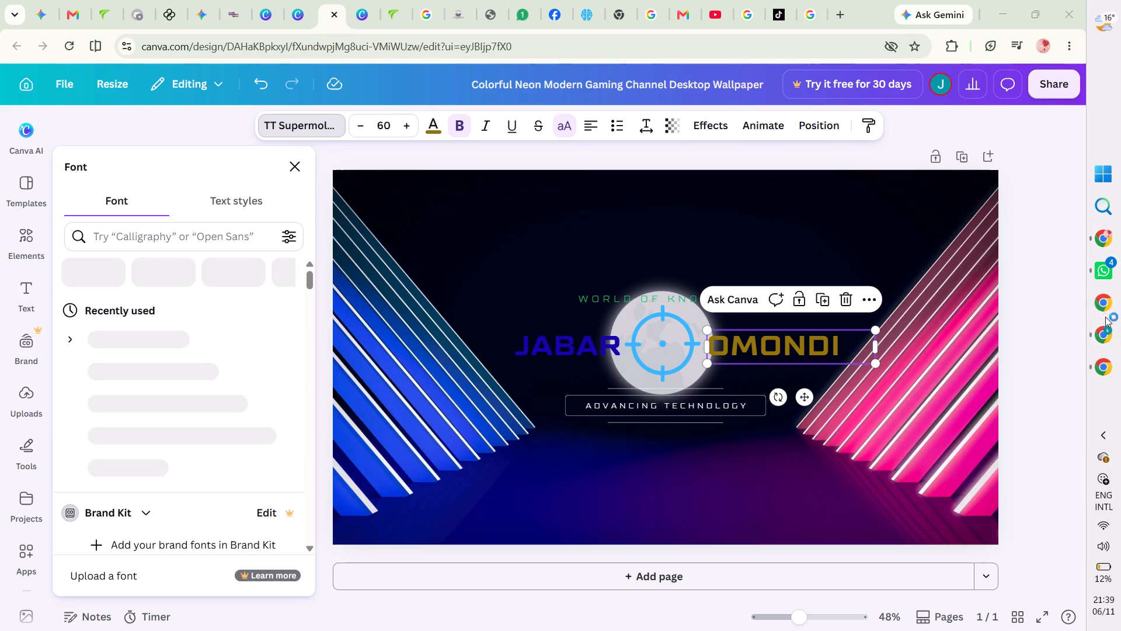
left_click(1103, 330)
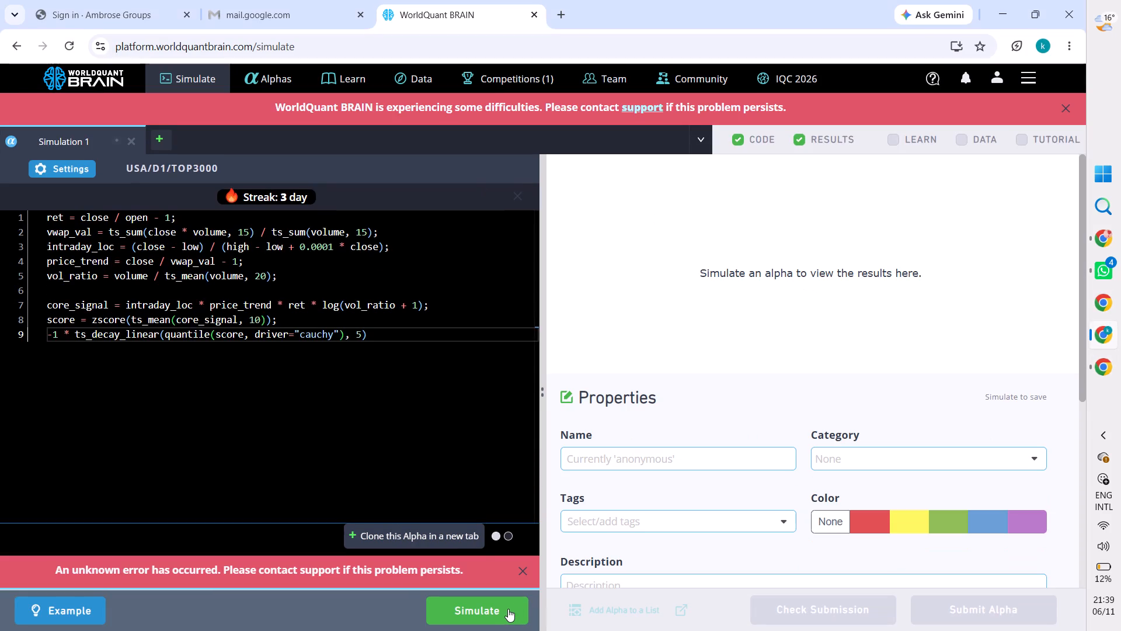
Run the simulation of the current alpha on USA/D1/TOP3000 again and dismiss the error banner above the editor.
triple_click(497, 606)
double_click(497, 606)
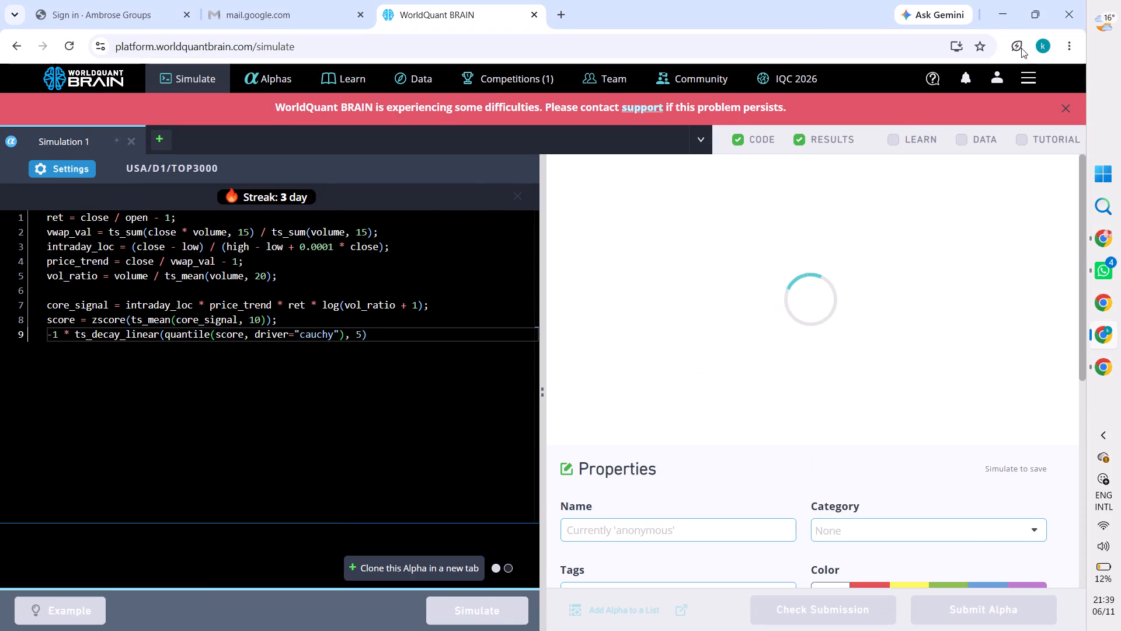
left_click(1070, 112)
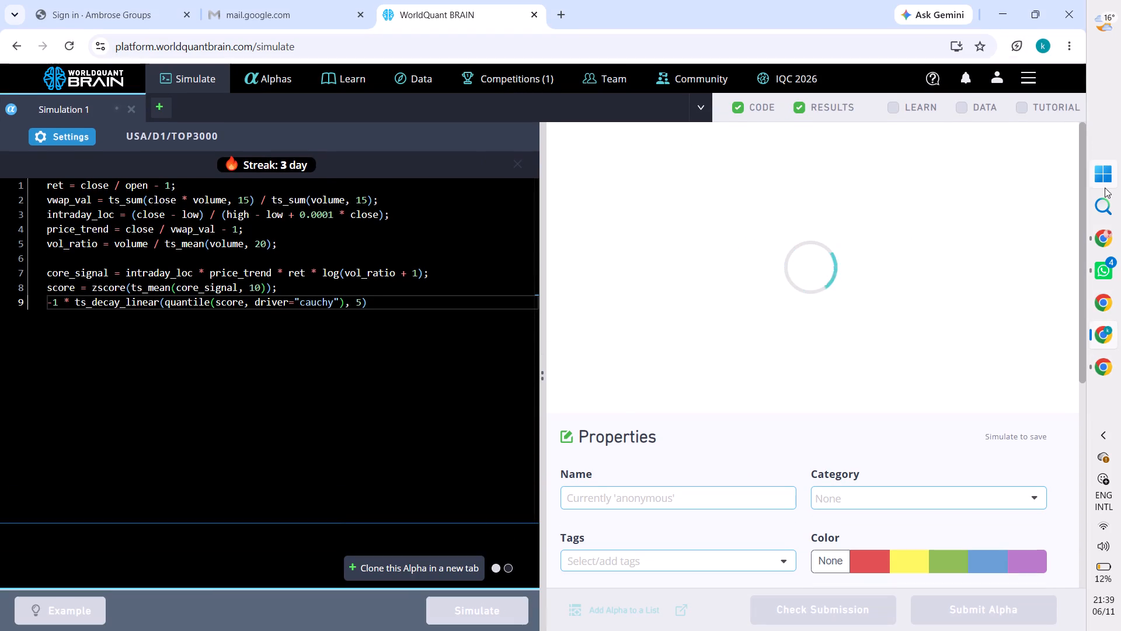
Switch back to the Canva wallpaper window and look through the available fonts for the gold name text.
left_click(1108, 232)
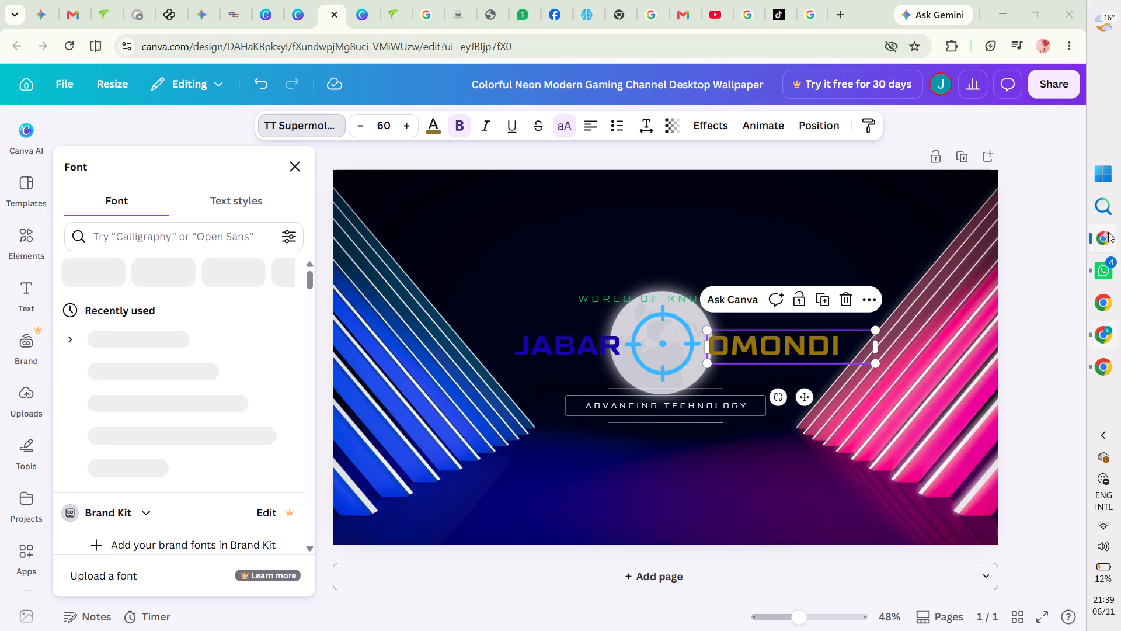
scroll(242, 336, "down", 2)
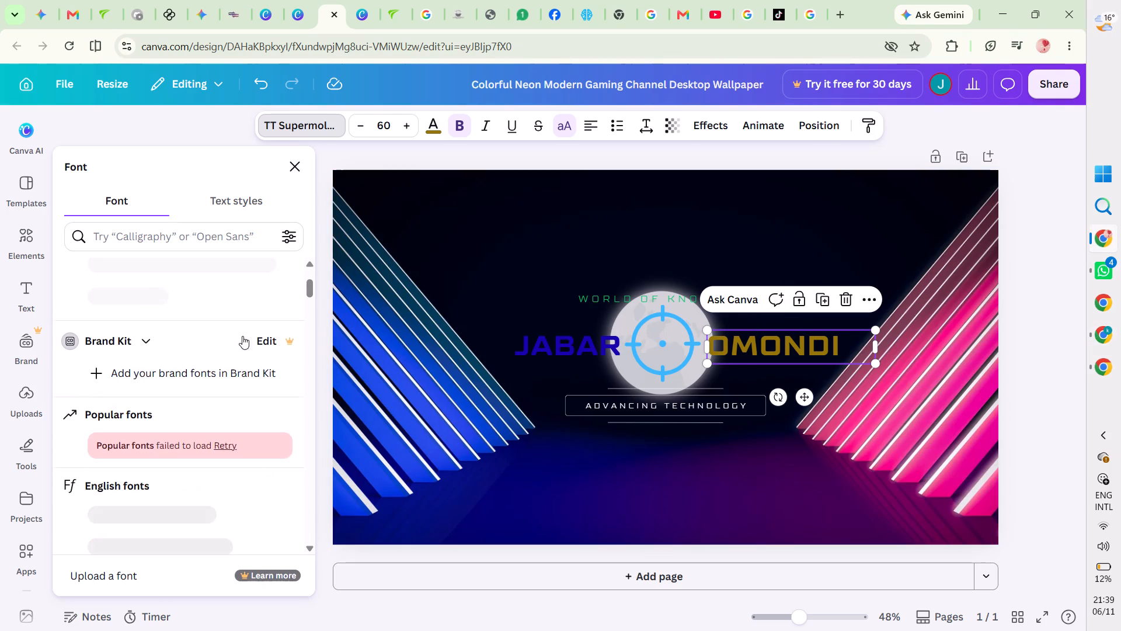
scroll(242, 336, "down", 4)
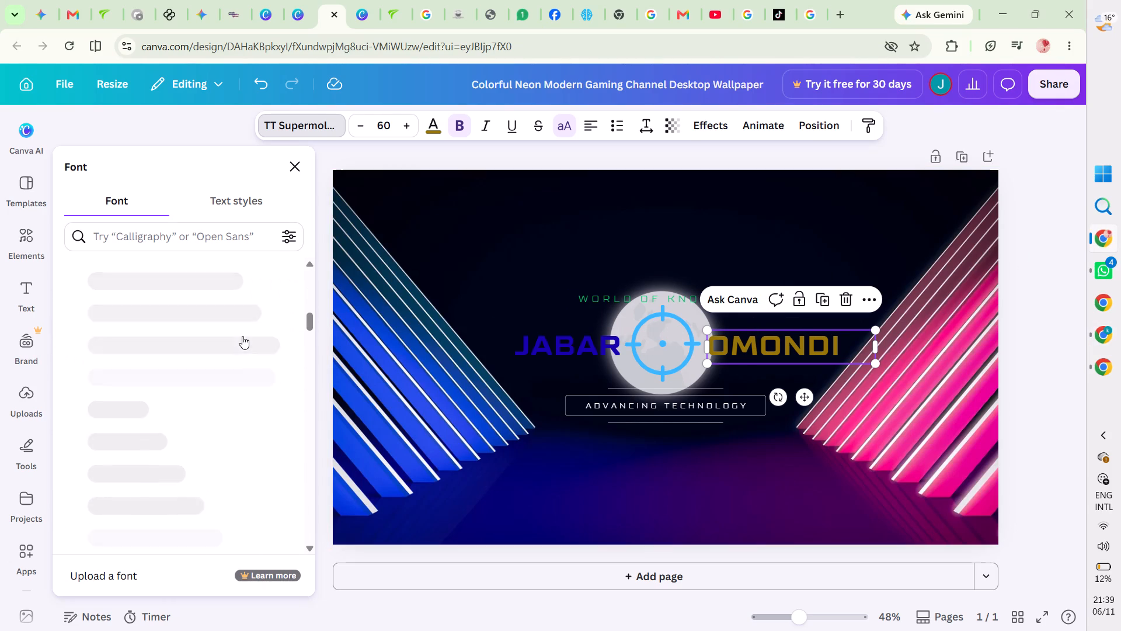
scroll(242, 336, "down", 6)
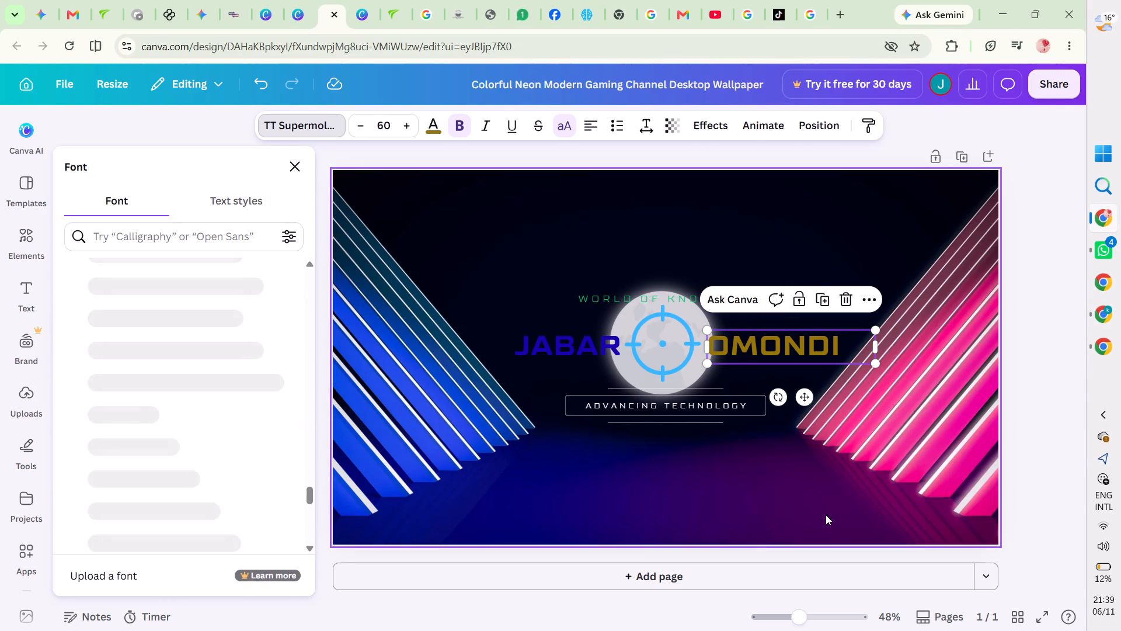
left_click(826, 511)
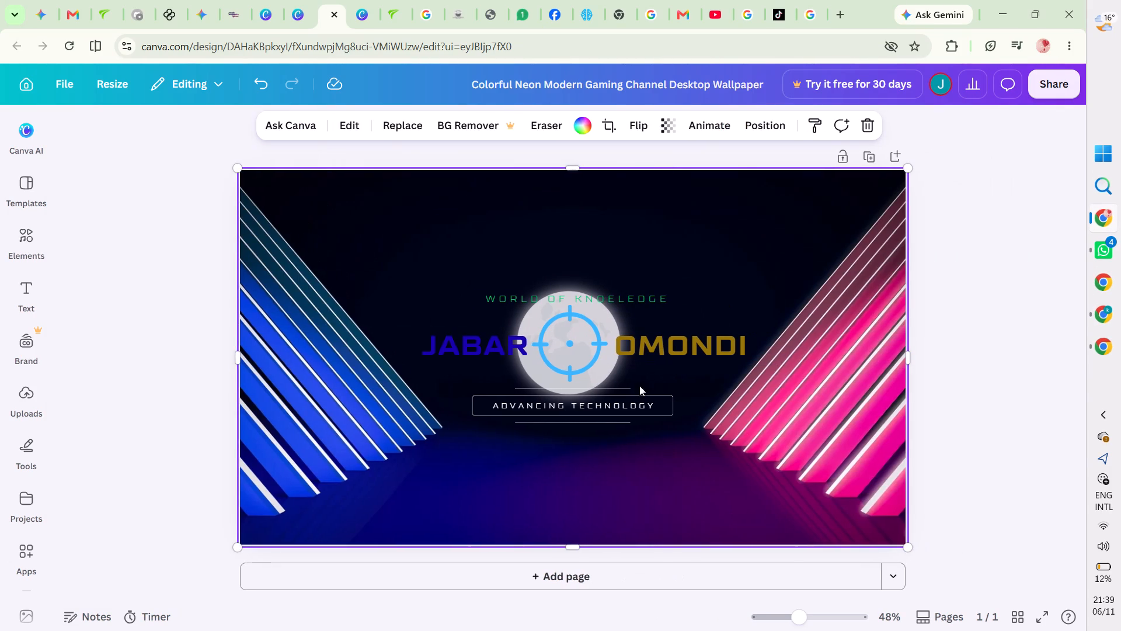
Set the transparency of the moon behind the crosshair to 80.
left_click(611, 373)
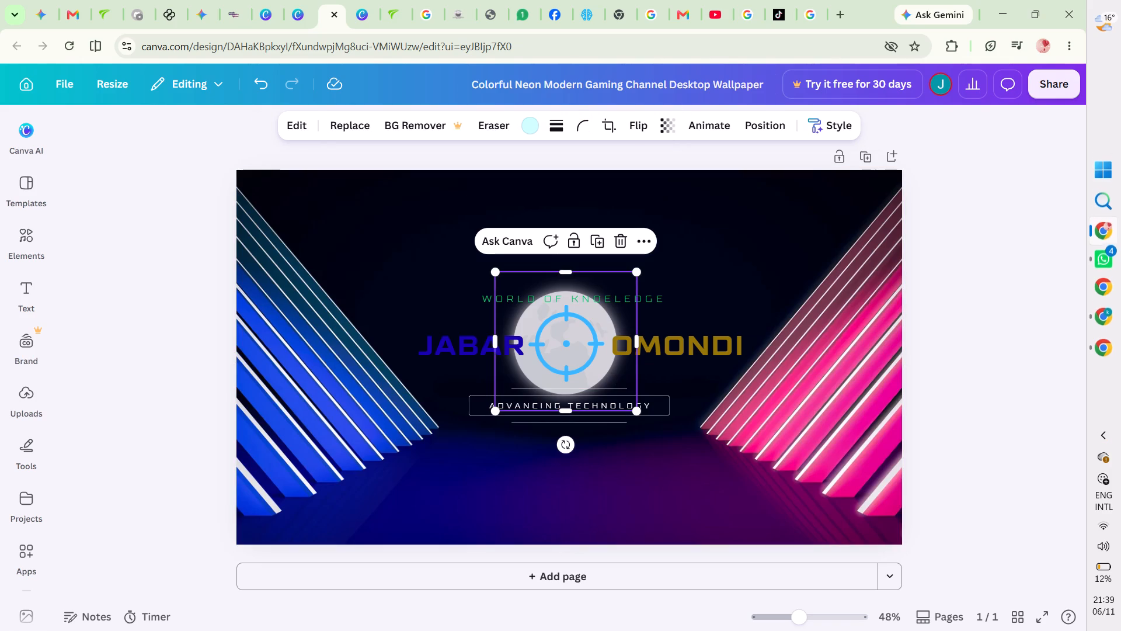
left_click(668, 127)
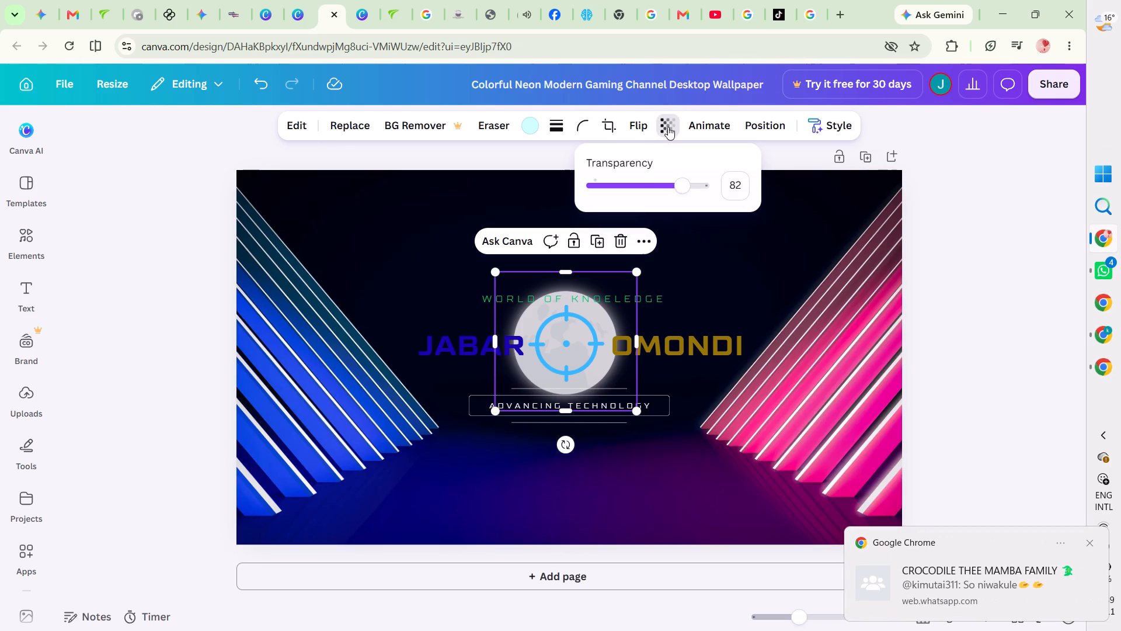
left_click_drag(678, 183, 646, 199)
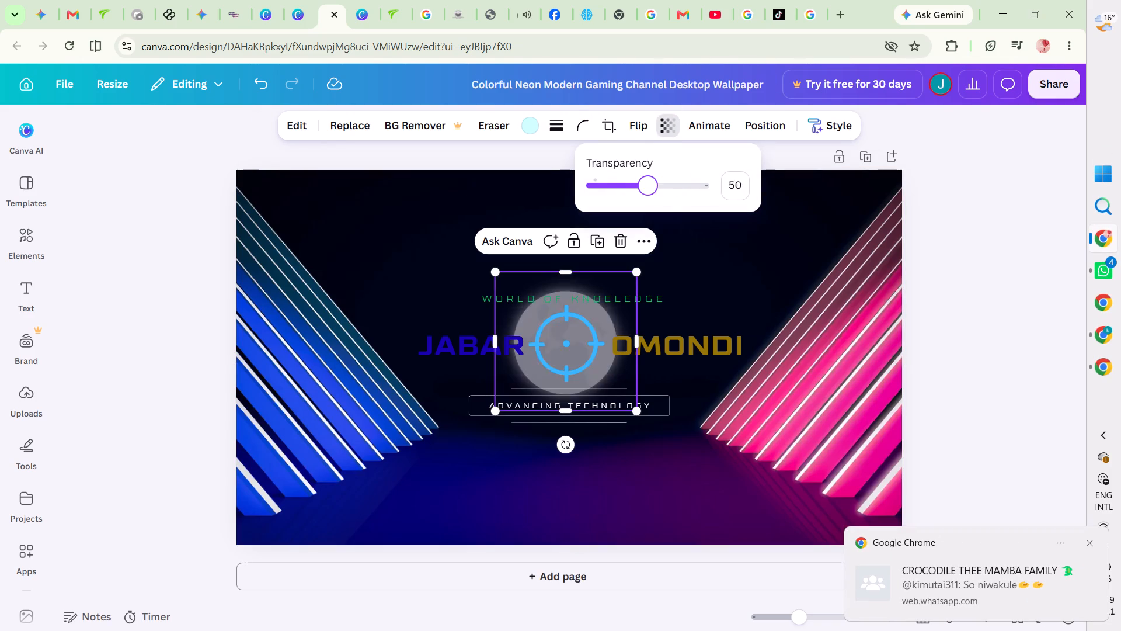
left_click_drag(646, 199, 654, 200)
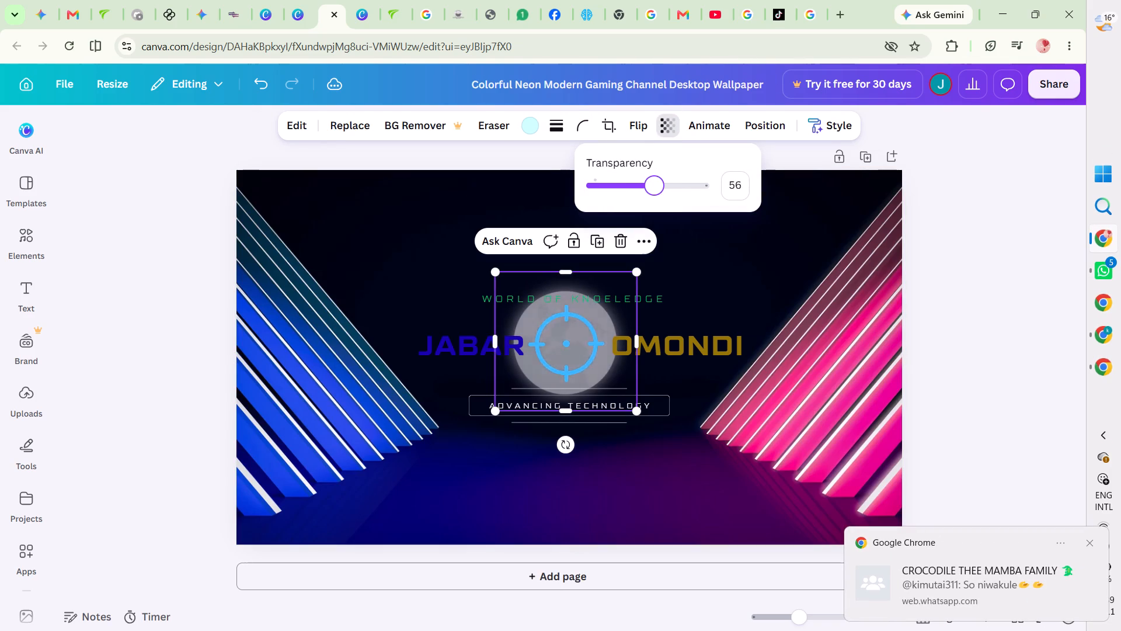
left_click_drag(654, 200, 676, 204)
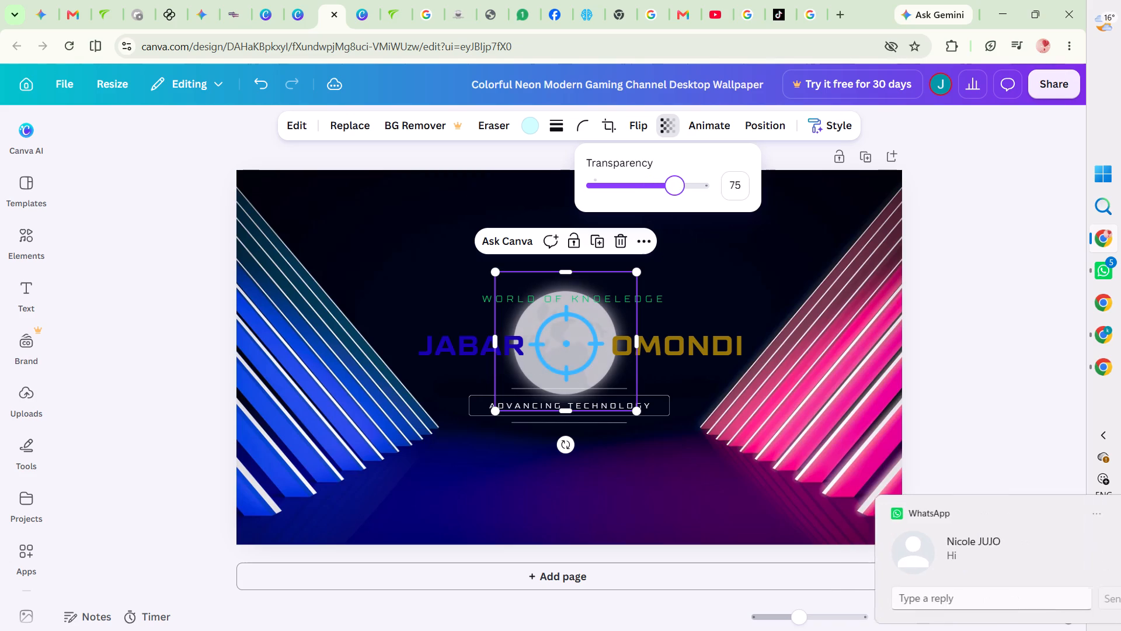
left_click_drag(676, 204, 681, 205)
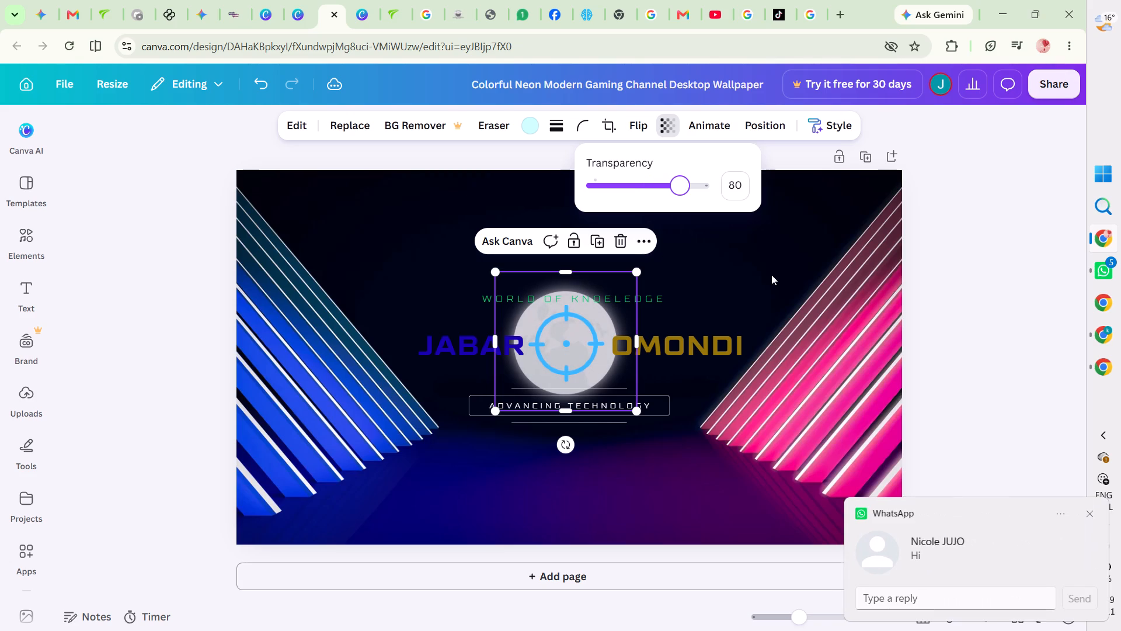
left_click(835, 305)
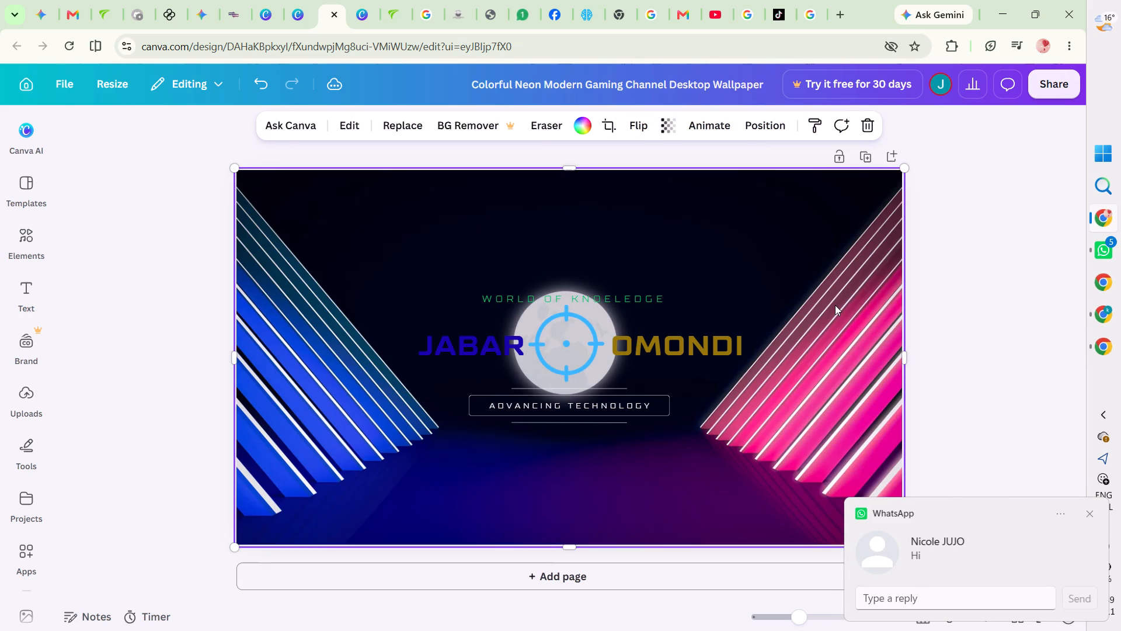
Recolour the dark blue name text beside the crosshair to the default solid bright red.
left_click(502, 342)
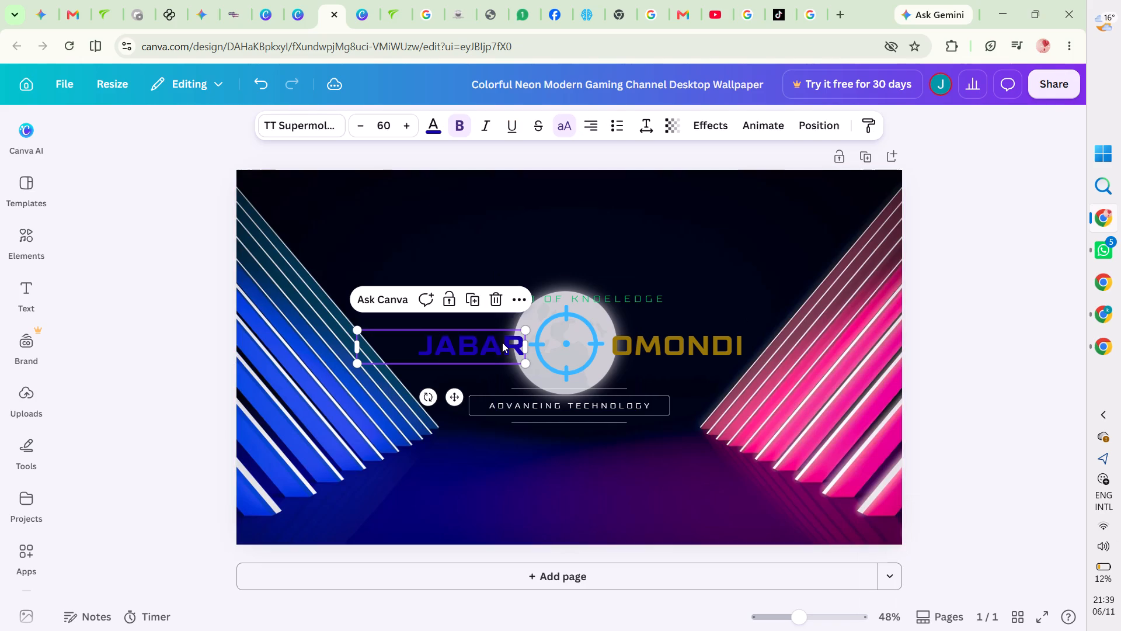
left_click(431, 133)
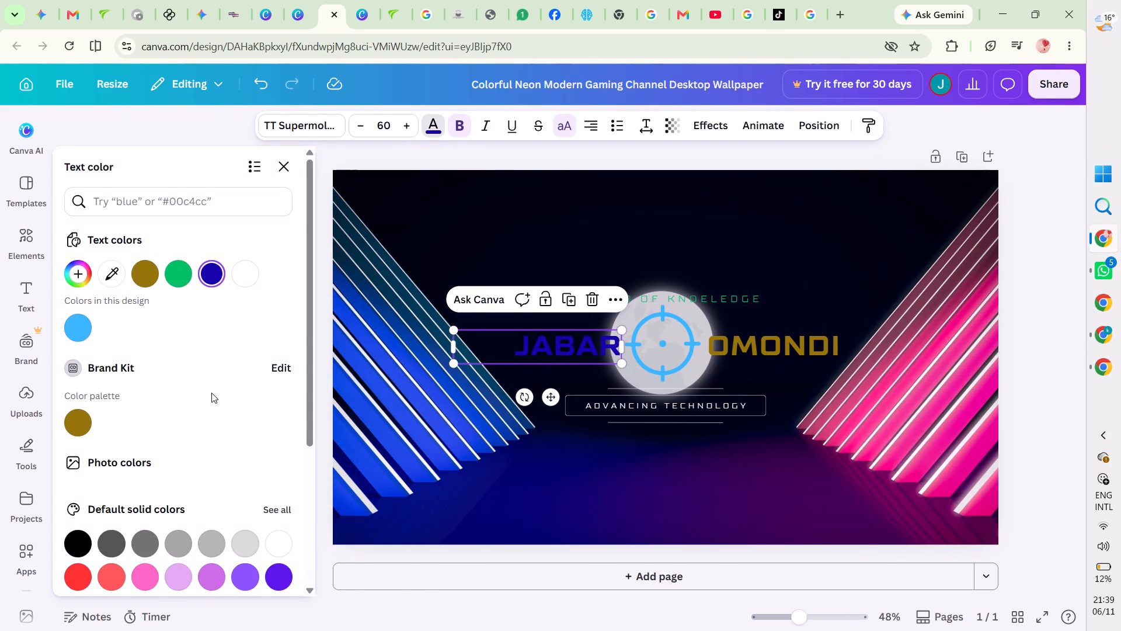
scroll(208, 412, "down", 1)
left_click(83, 431)
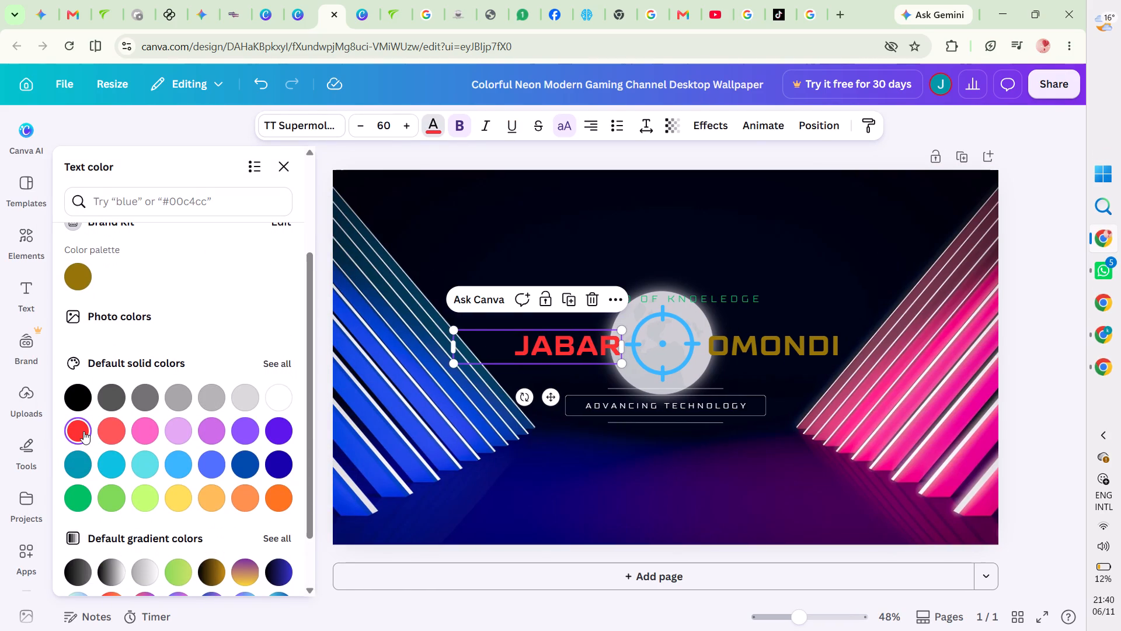
left_click(701, 228)
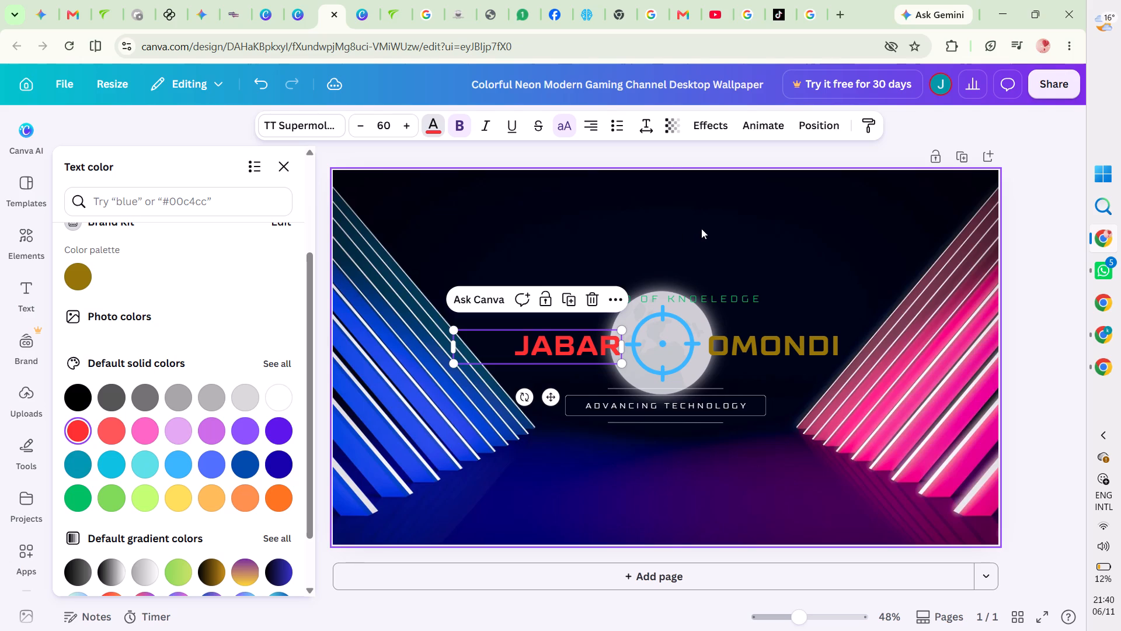
left_click(701, 228)
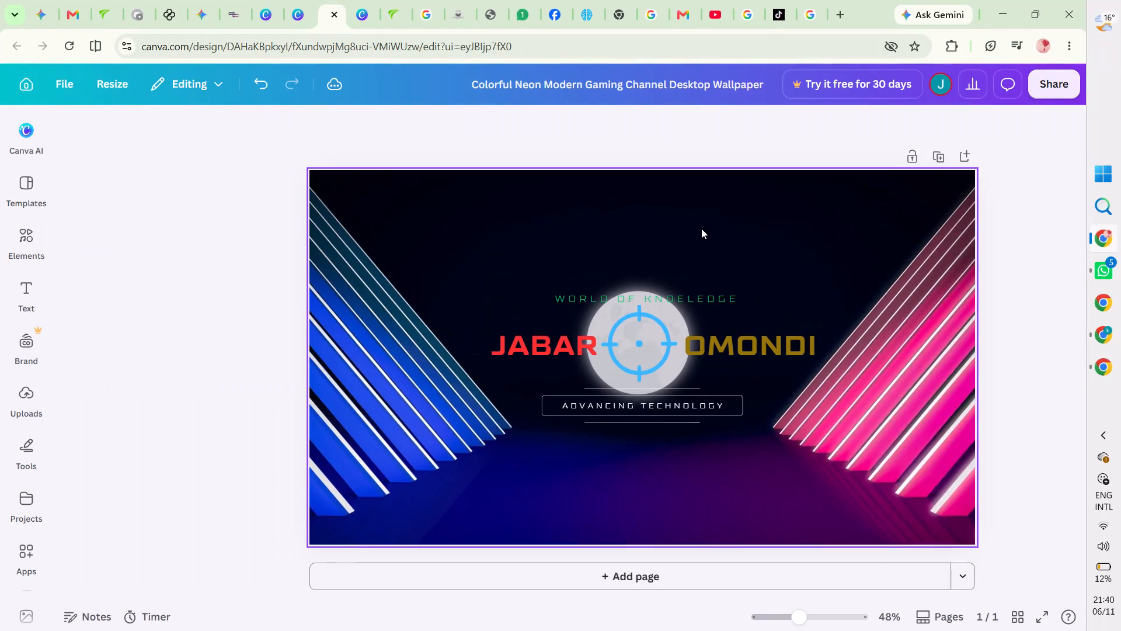
Check the font choices for the gold name text beside the crosshair.
left_click(676, 338)
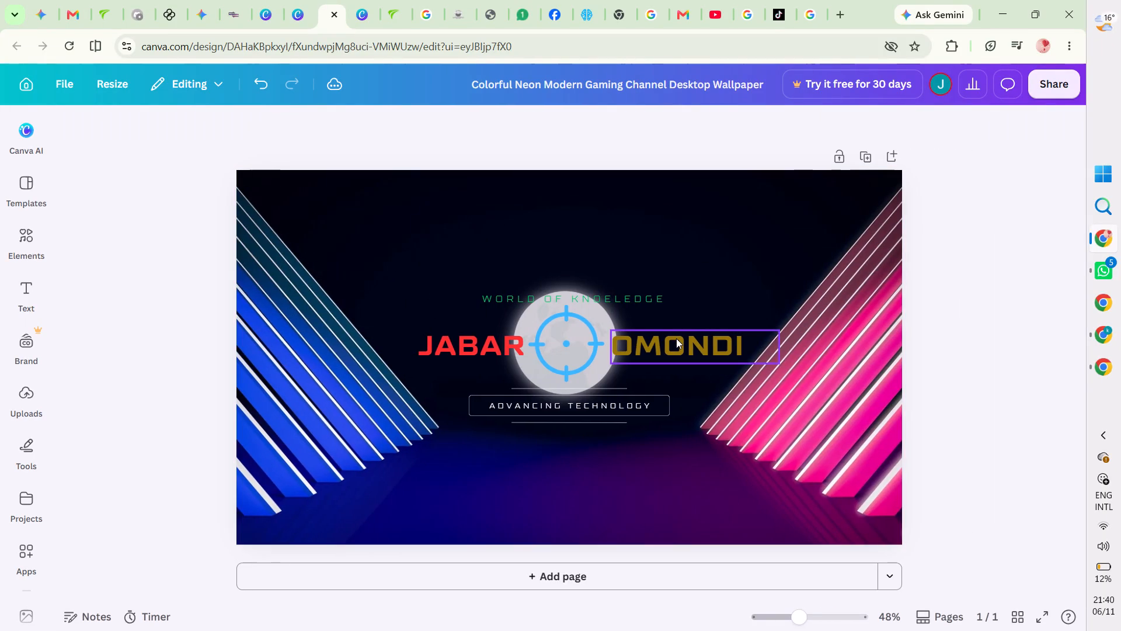
left_click(298, 136)
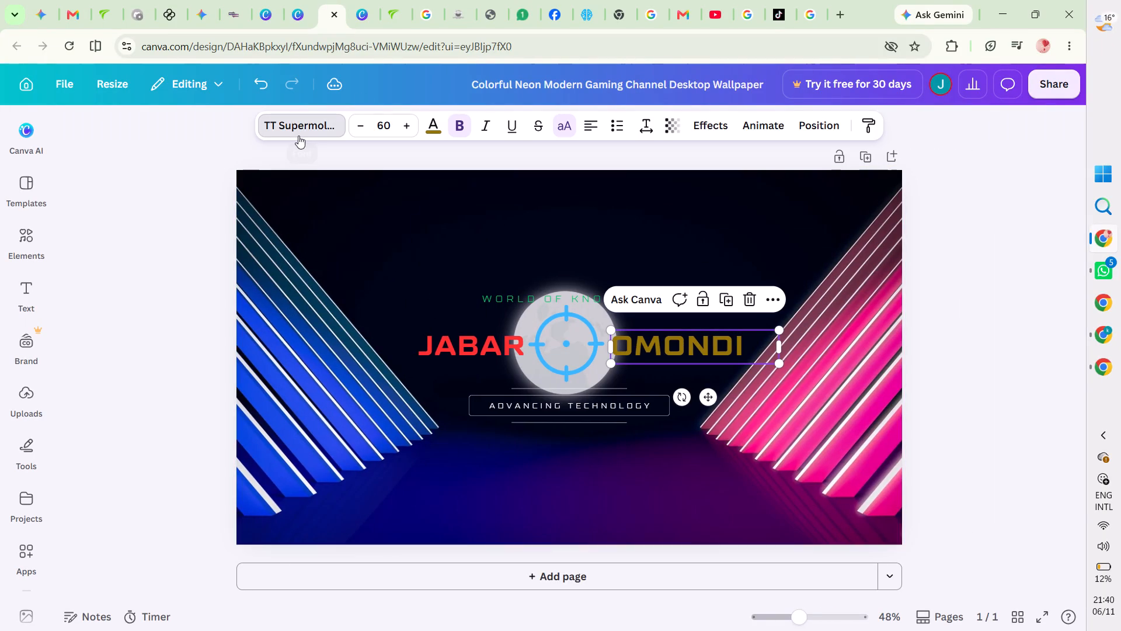
scroll(195, 383, "down", 3)
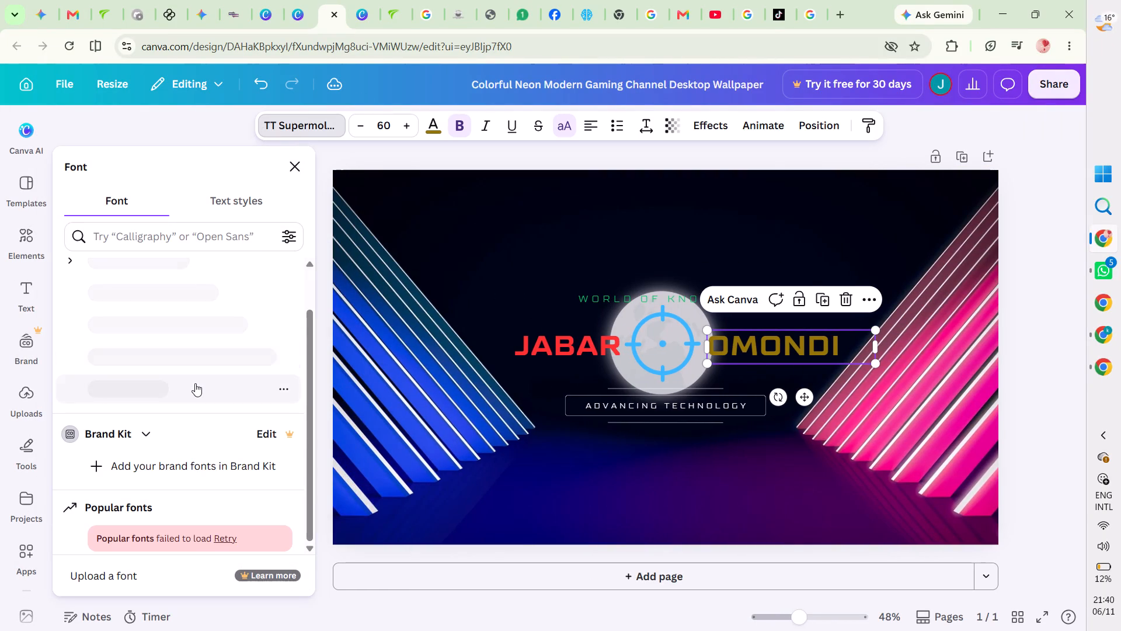
scroll(195, 383, "down", 1)
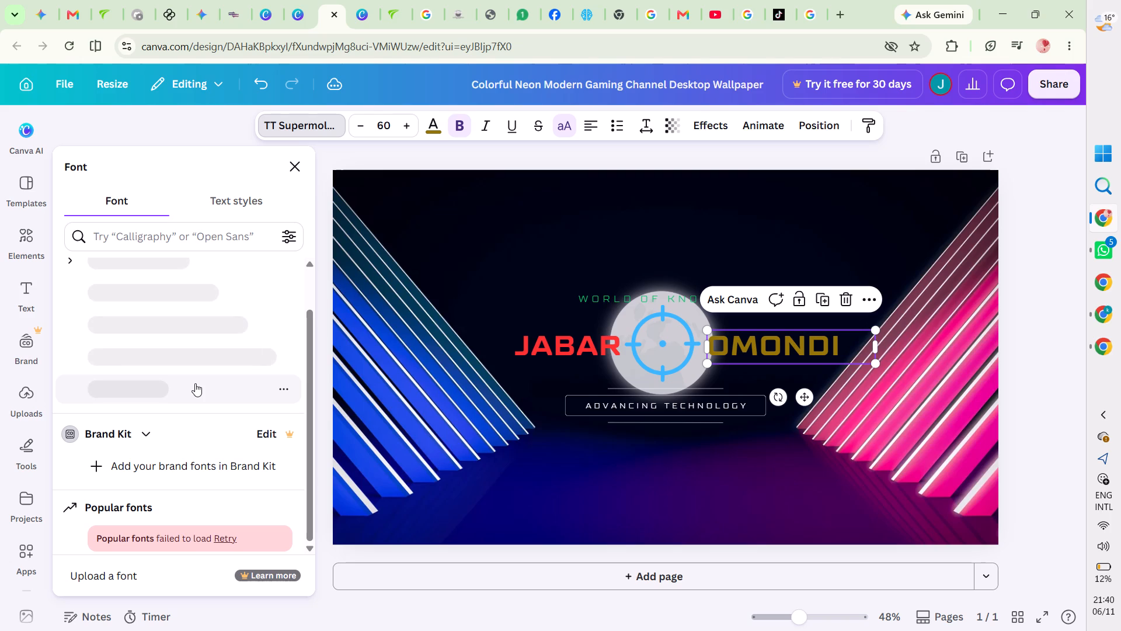
left_click(655, 342)
left_click(686, 449)
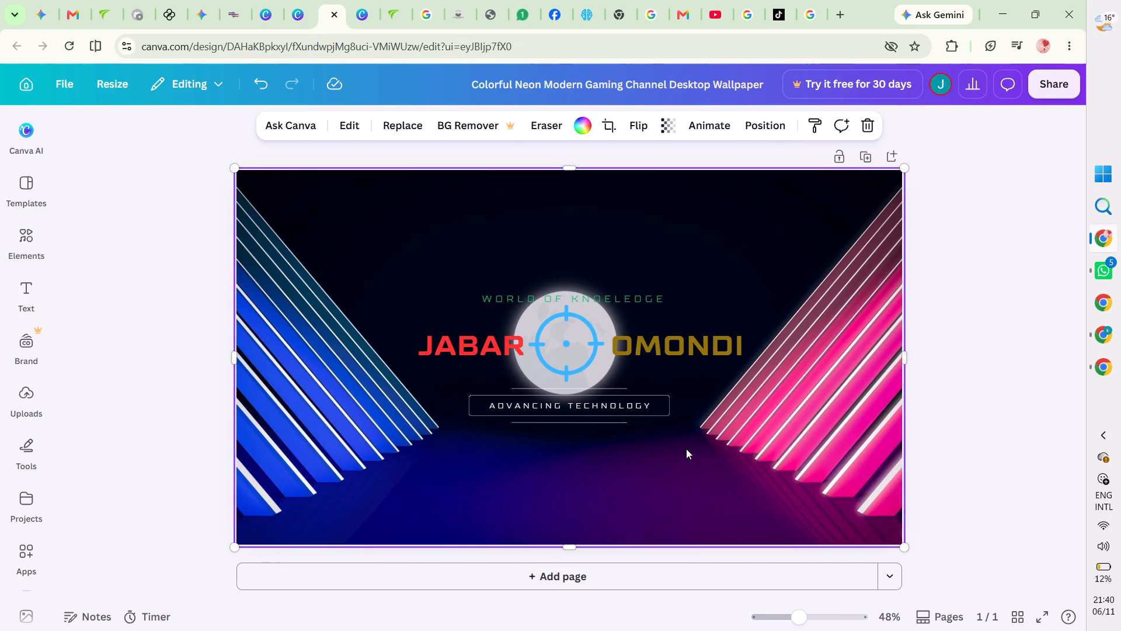
Nudge the red name text slightly left, away from the crosshair, until its last letter meets the moon's edge.
left_click(483, 362)
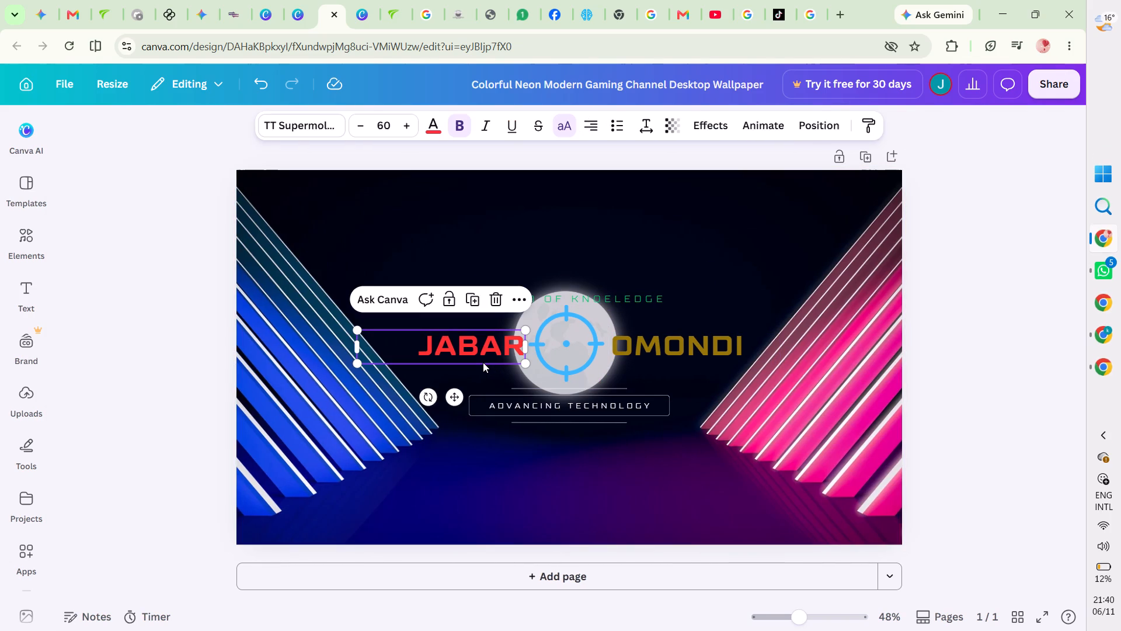
key("Left")
key("Left")
key("Left")
key("Left")
key("Left")
key("Left")
key("Left")
key("Left")
key("Left")
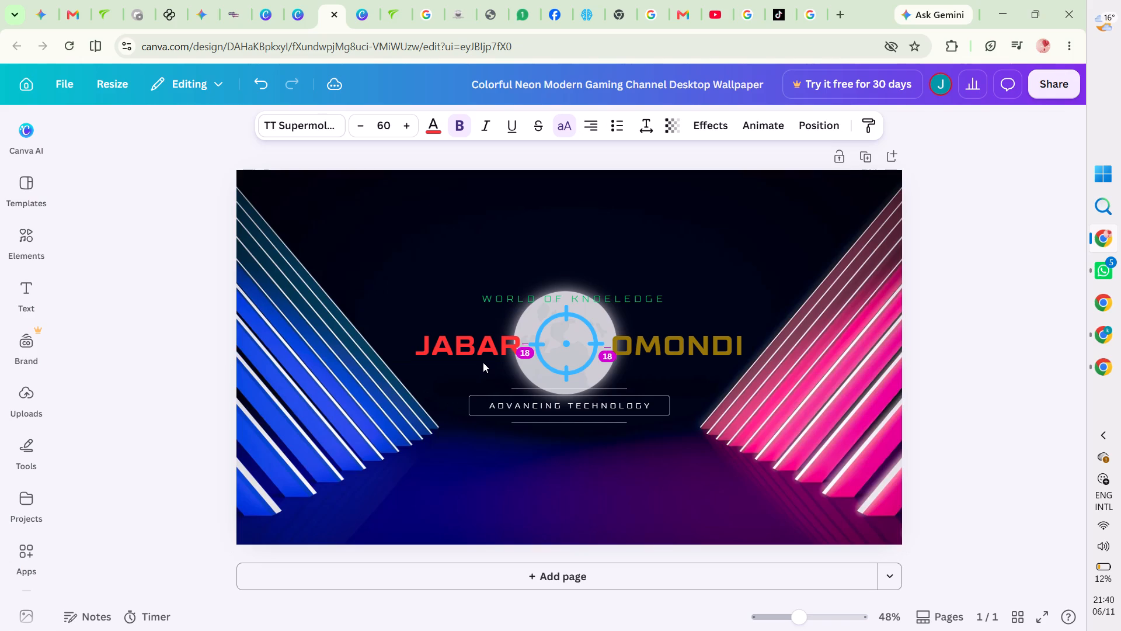
key("Left")
key("Left")
key("Left")
key("Left")
key("Left")
key("Left")
key("Left")
key("Left")
key("Left")
key("Left")
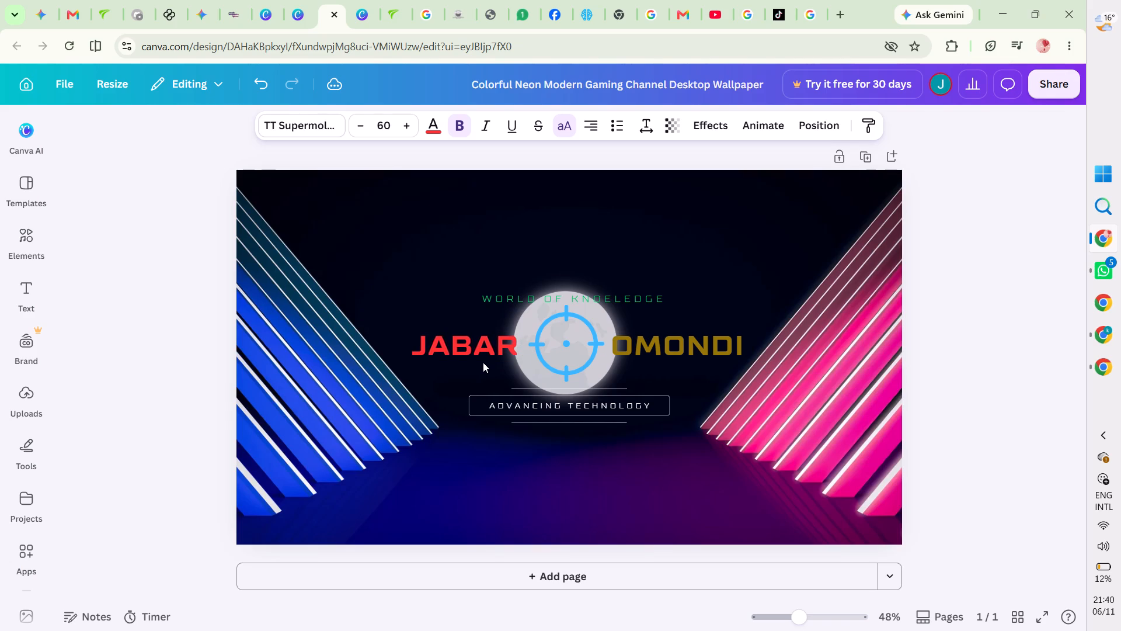
key("Left")
key("Left")
key("Left")
key("Left")
key("Left")
key("Left")
key("Left")
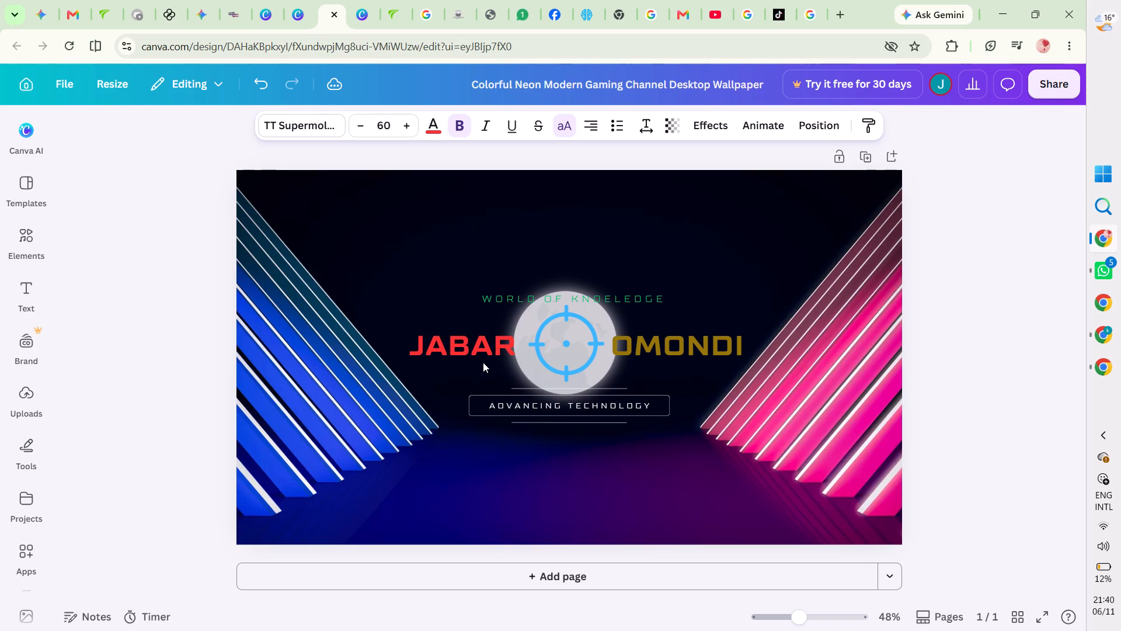
key("Left")
Nudge the gold name text slightly right, away from the crosshair, so it starts at the moon's edge.
left_click(730, 335)
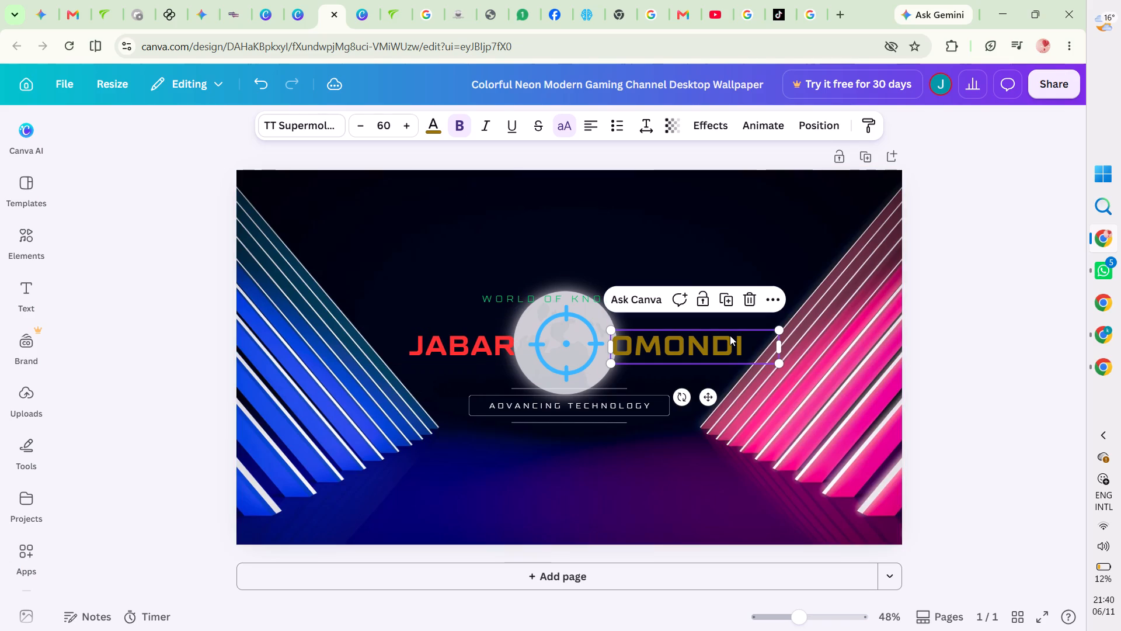
key("Right")
key("Right")
key("Right")
key("Right")
key("Right")
key("Right")
key("Right")
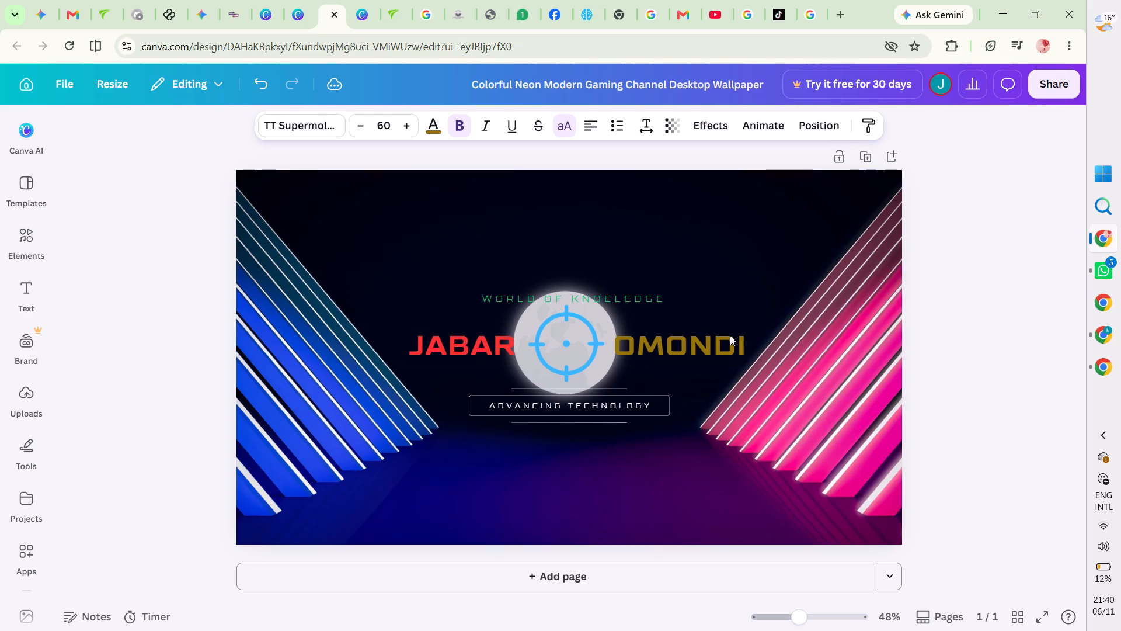
key("Right")
key("Right")
key("Right")
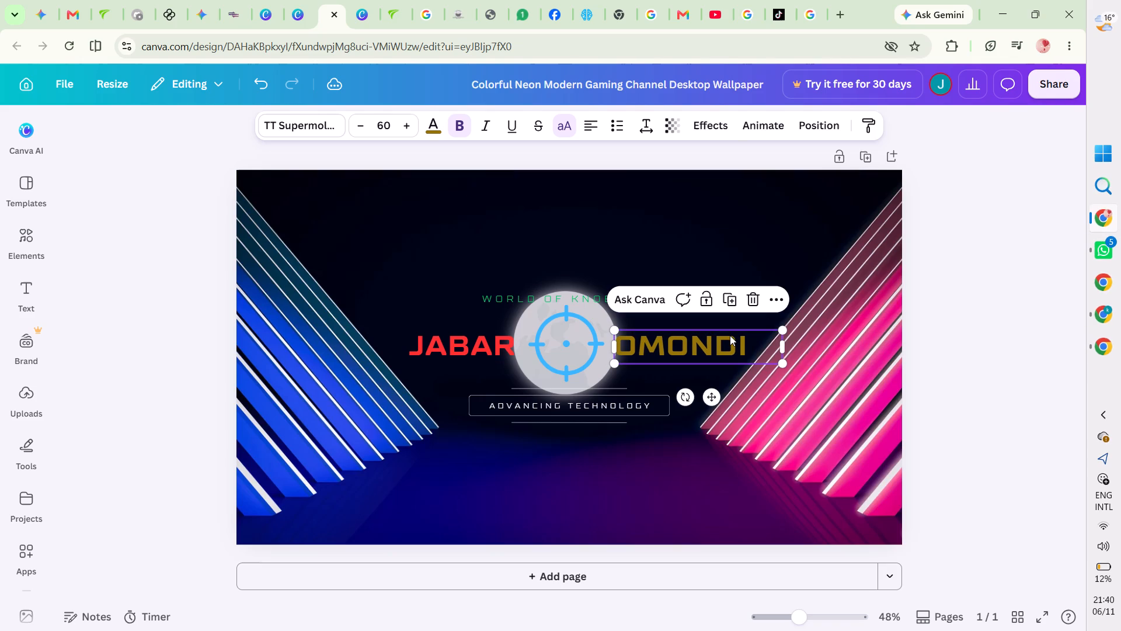
left_click(790, 446)
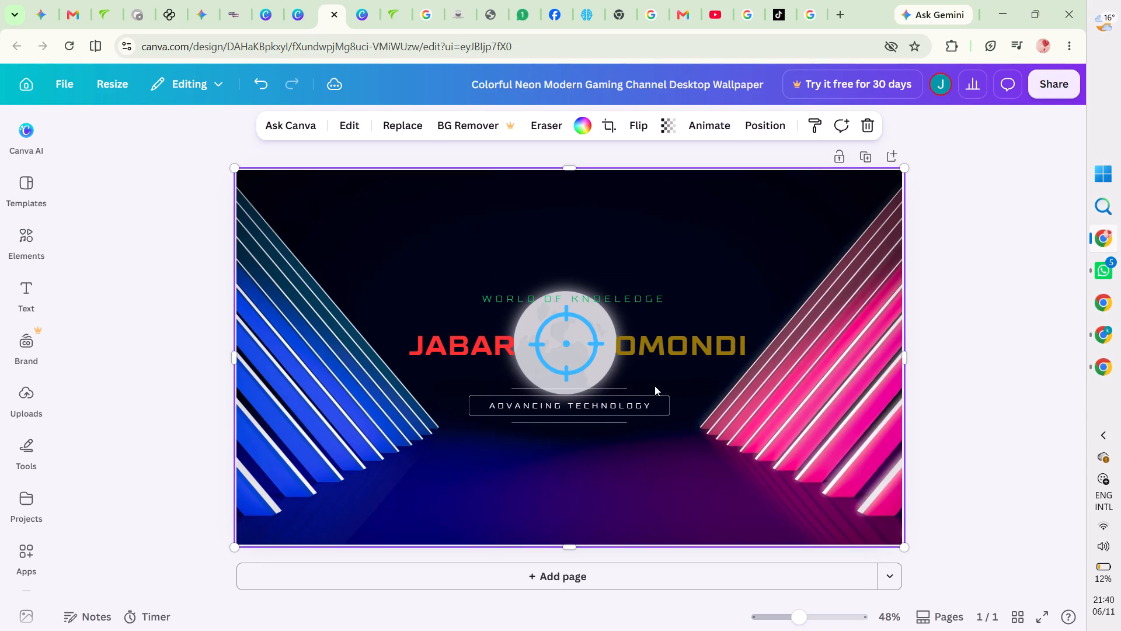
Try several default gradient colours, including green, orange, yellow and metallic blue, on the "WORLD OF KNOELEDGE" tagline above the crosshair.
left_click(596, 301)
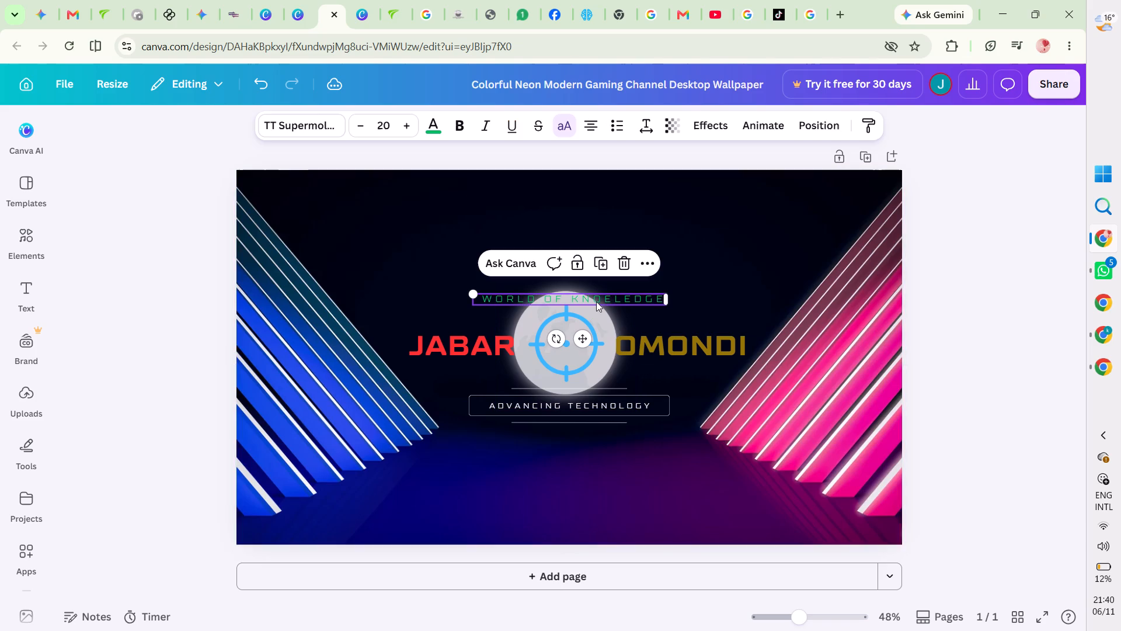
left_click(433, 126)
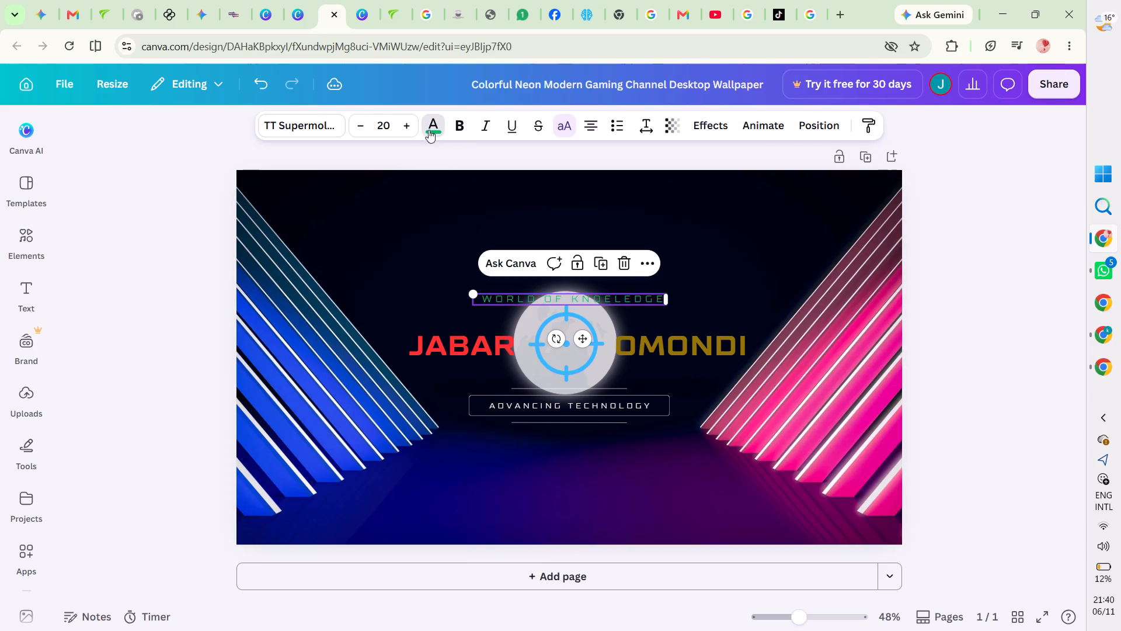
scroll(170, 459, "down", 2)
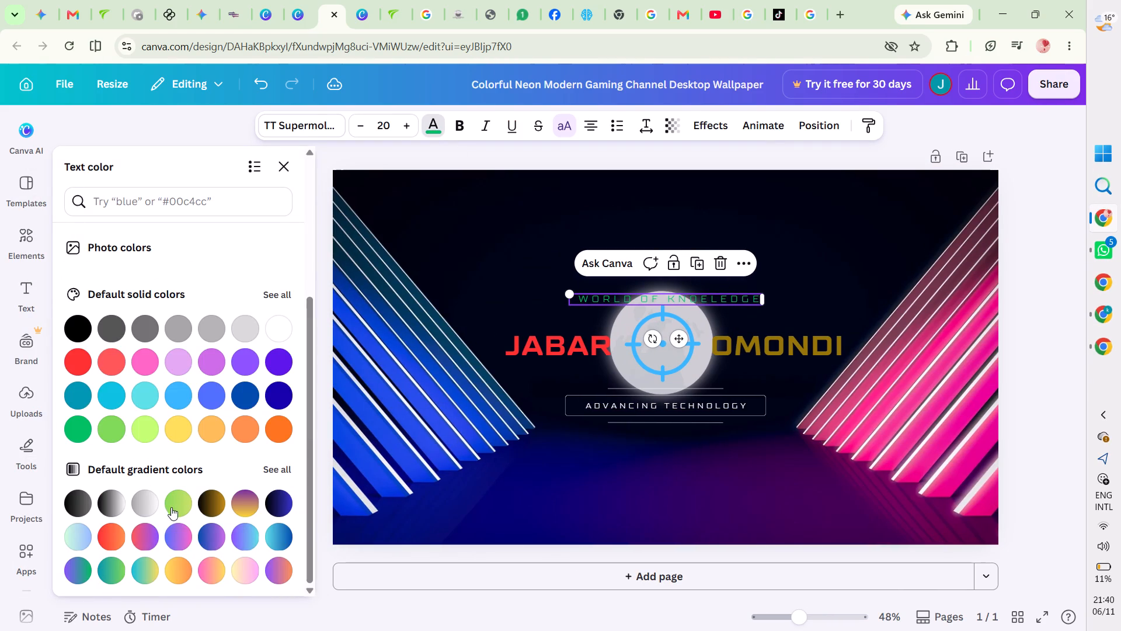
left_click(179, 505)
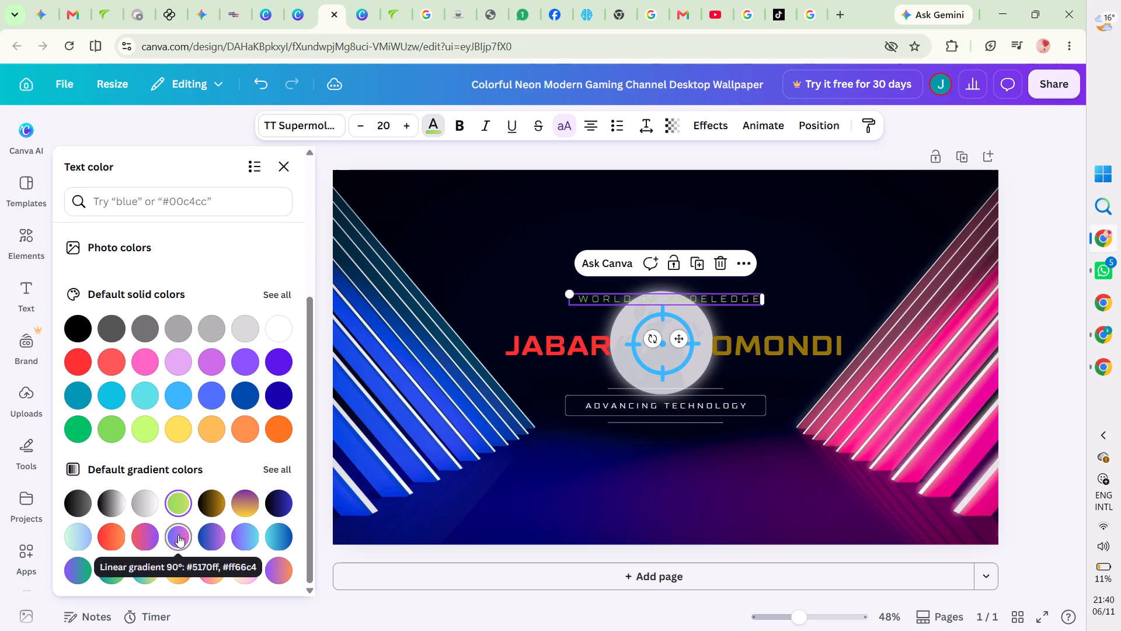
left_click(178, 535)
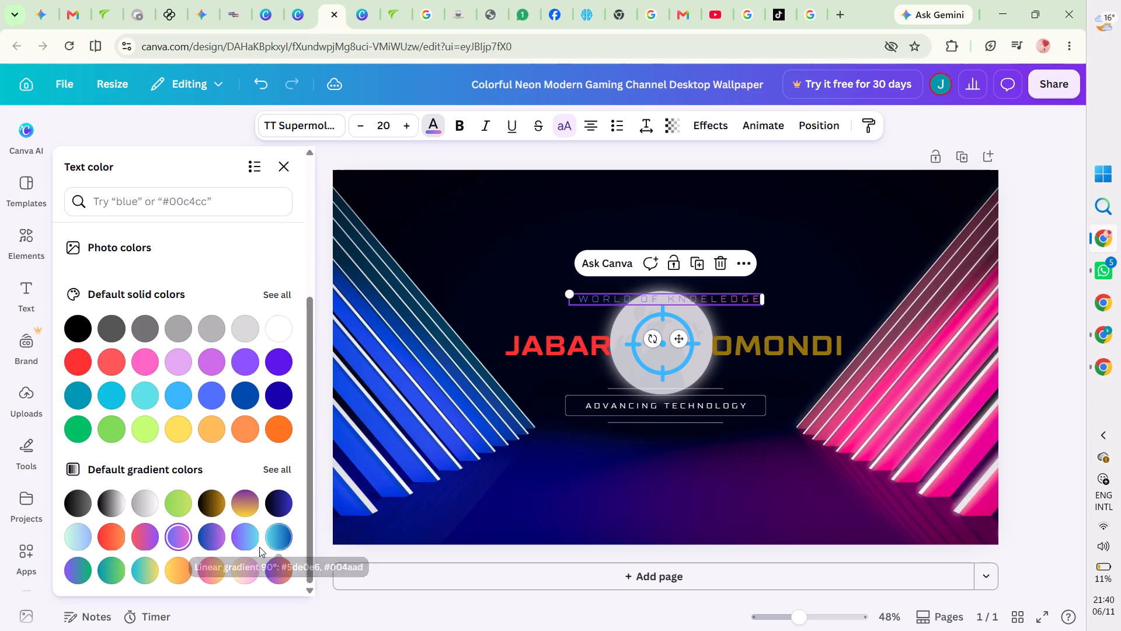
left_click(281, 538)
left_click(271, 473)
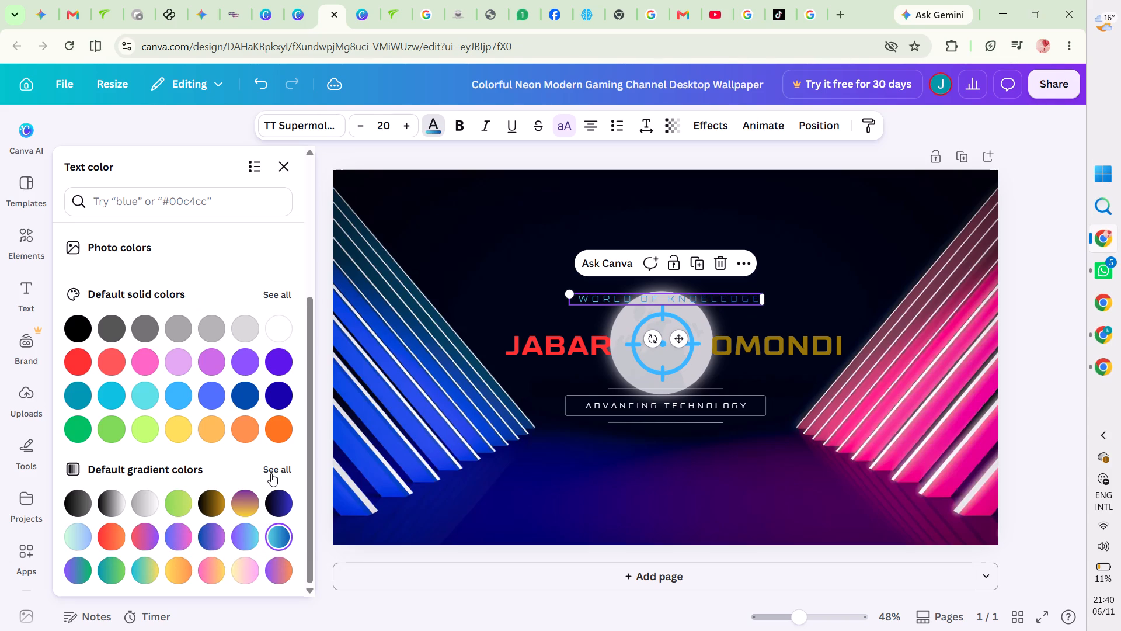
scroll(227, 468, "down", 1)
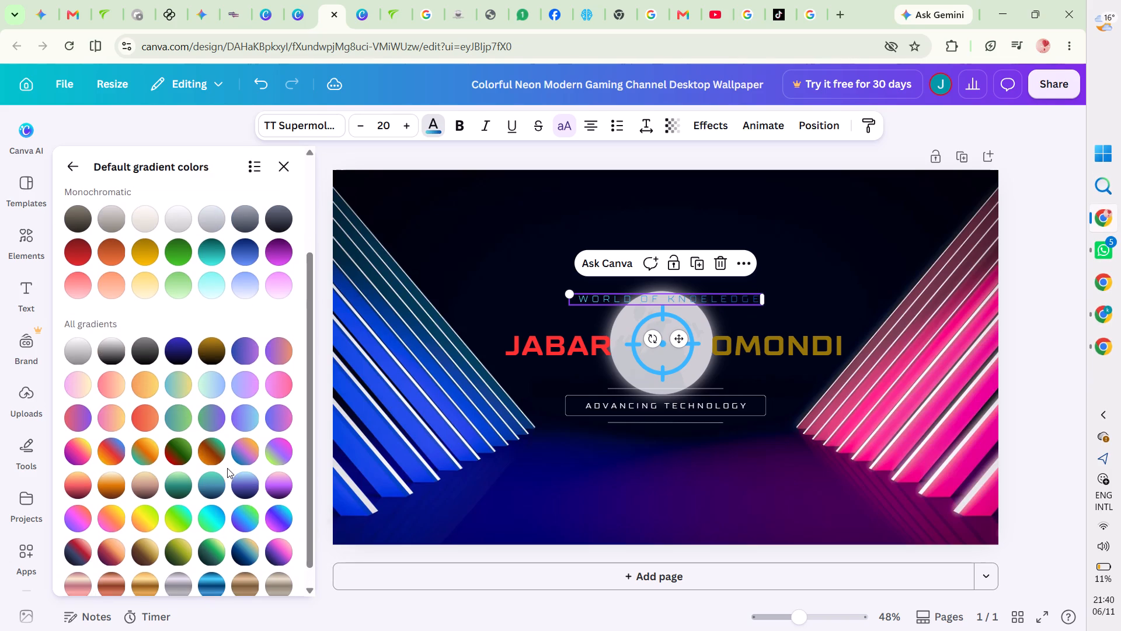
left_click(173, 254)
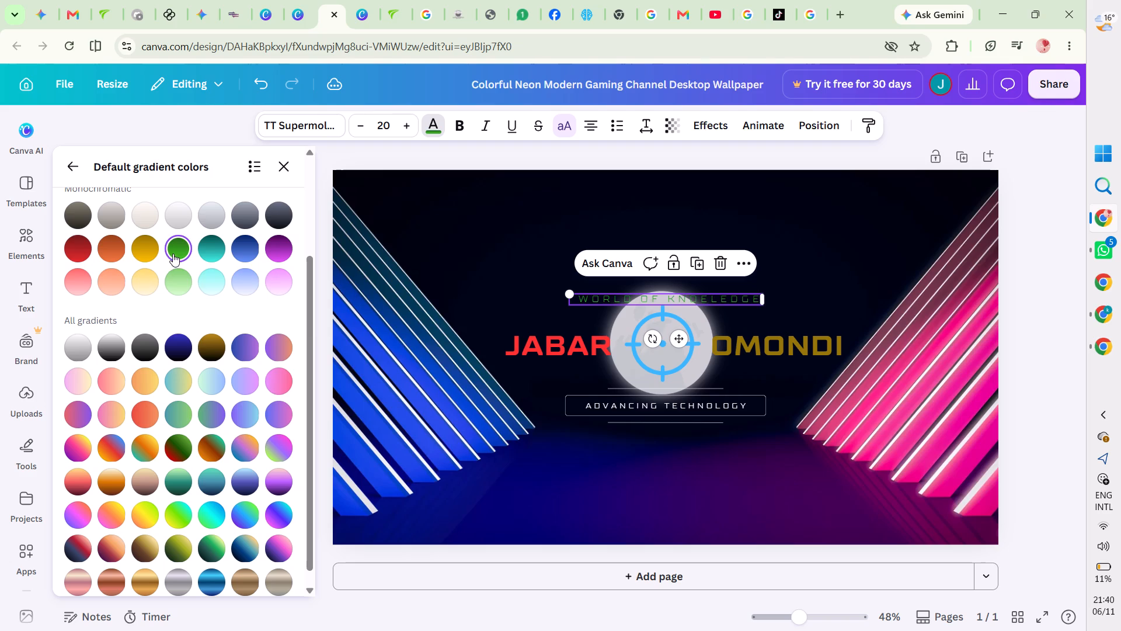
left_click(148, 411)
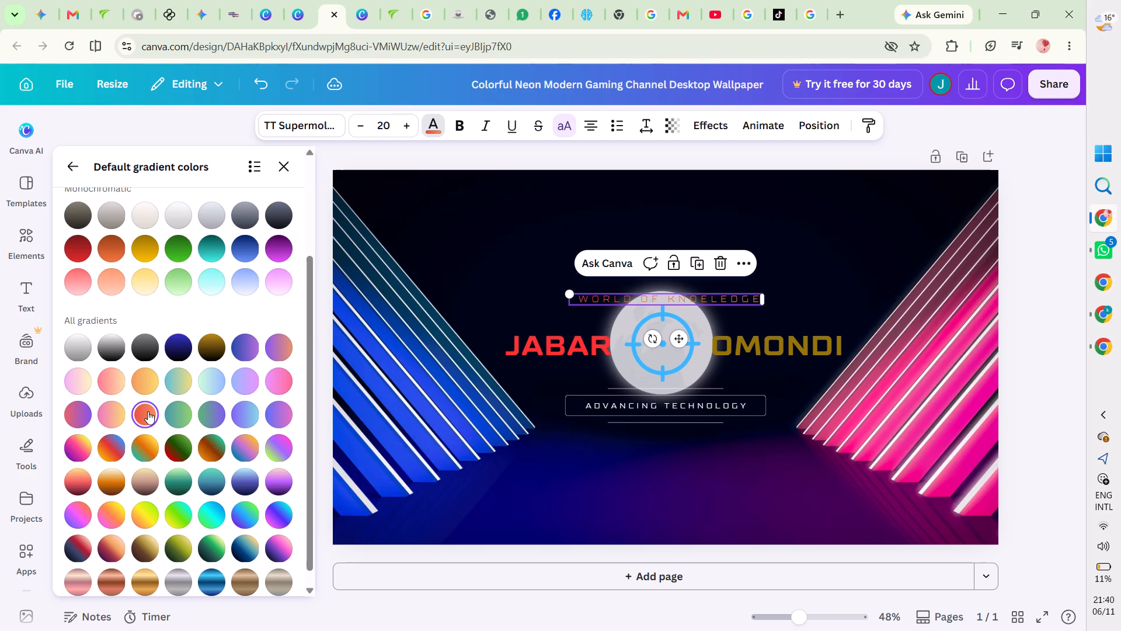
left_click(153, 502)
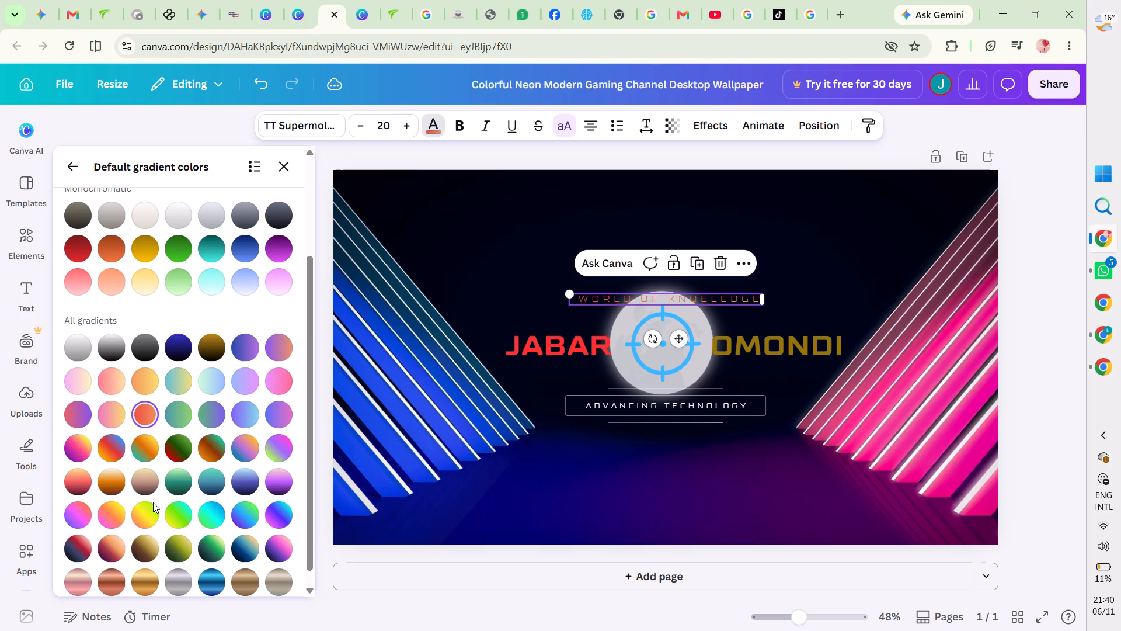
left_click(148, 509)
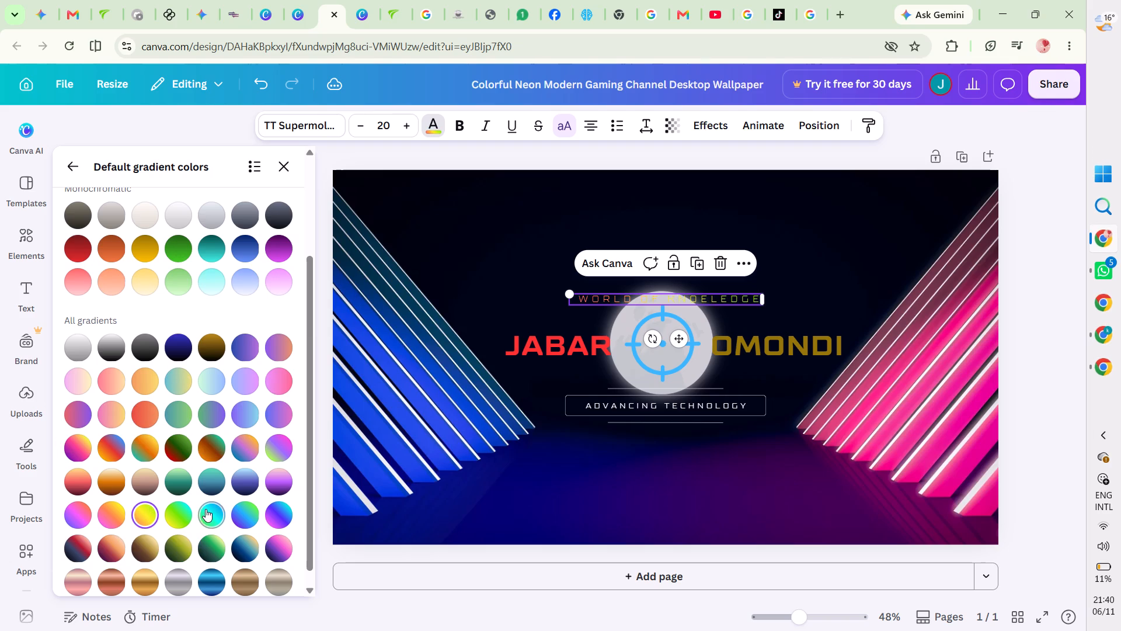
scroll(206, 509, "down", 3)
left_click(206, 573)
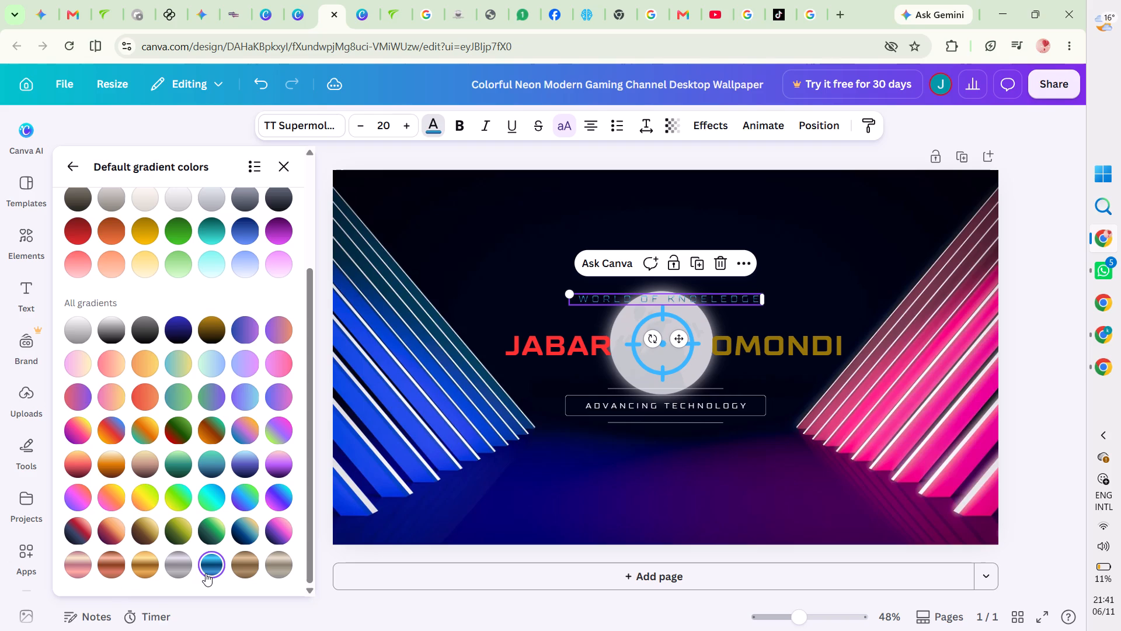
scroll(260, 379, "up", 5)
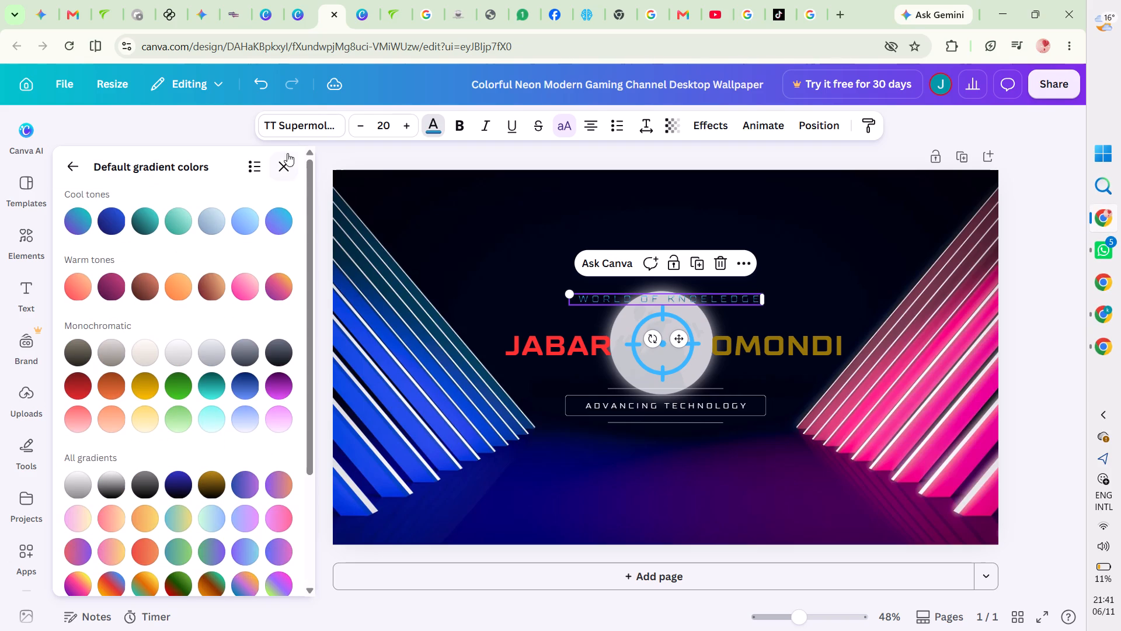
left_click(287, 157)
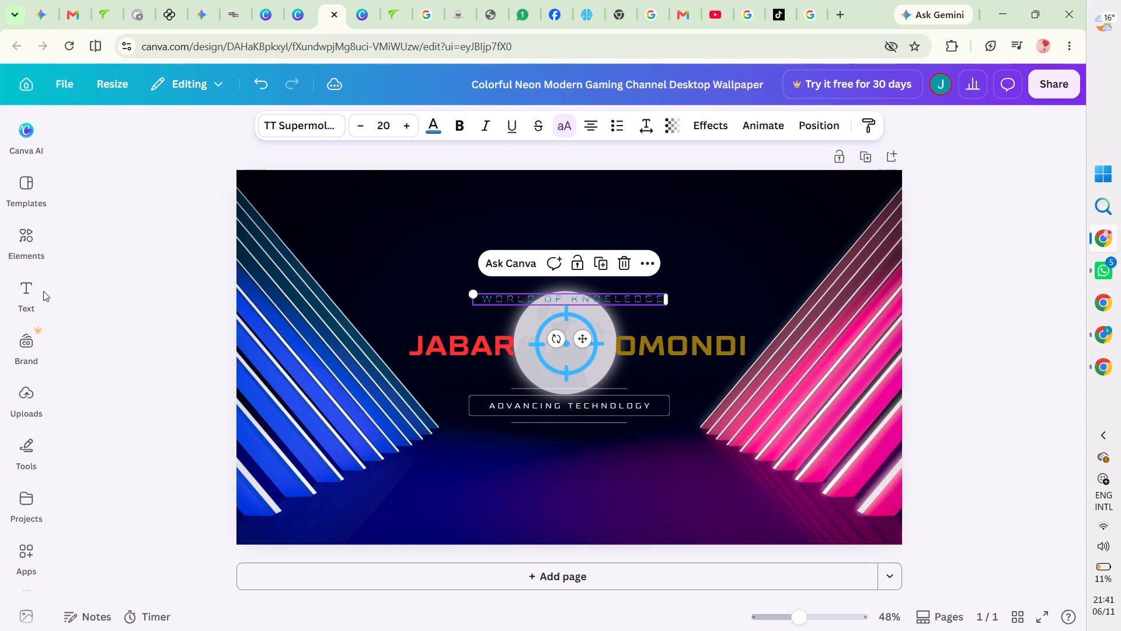
Recolour the "WORLD OF KNOELEDGE" tagline to a bright lime green from the full set of default solid colours.
left_click(433, 123)
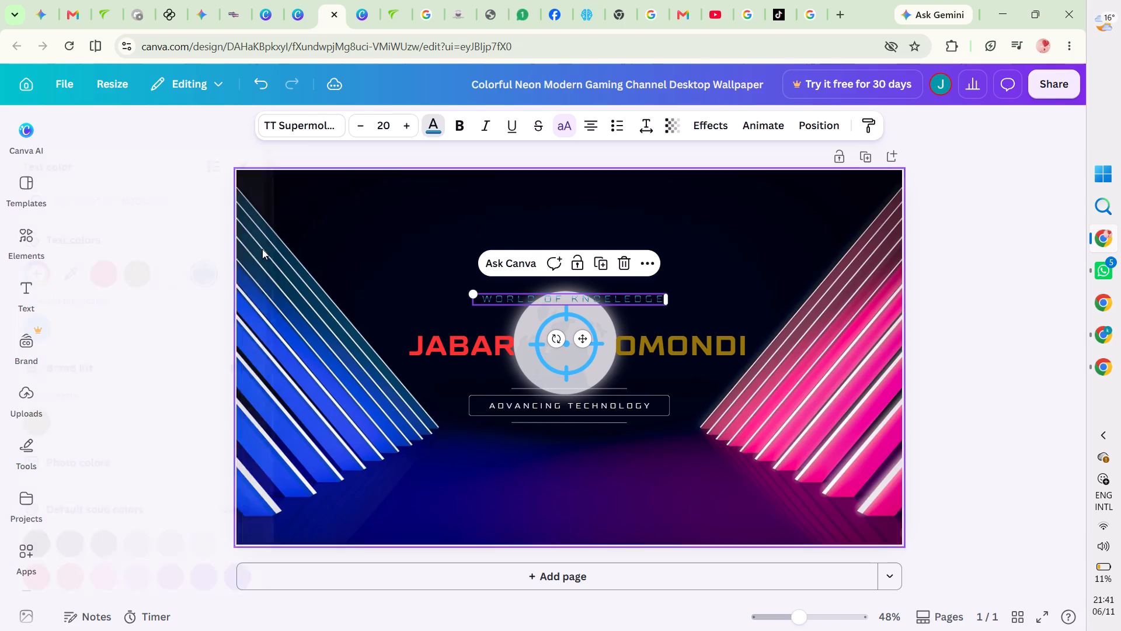
scroll(158, 324, "up", 2)
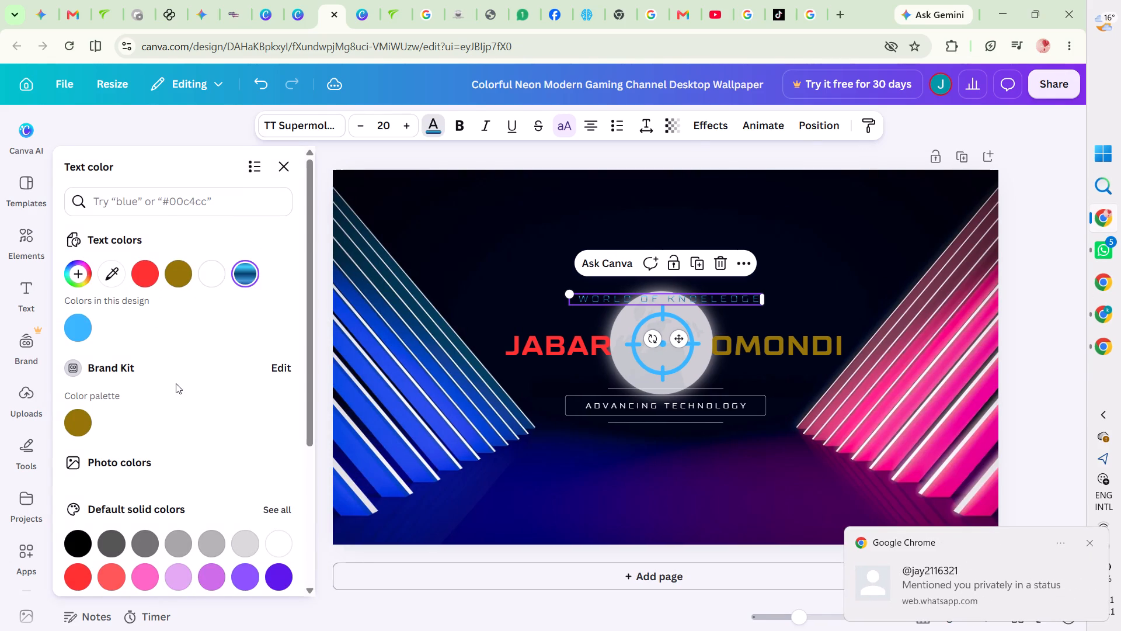
left_click(276, 512)
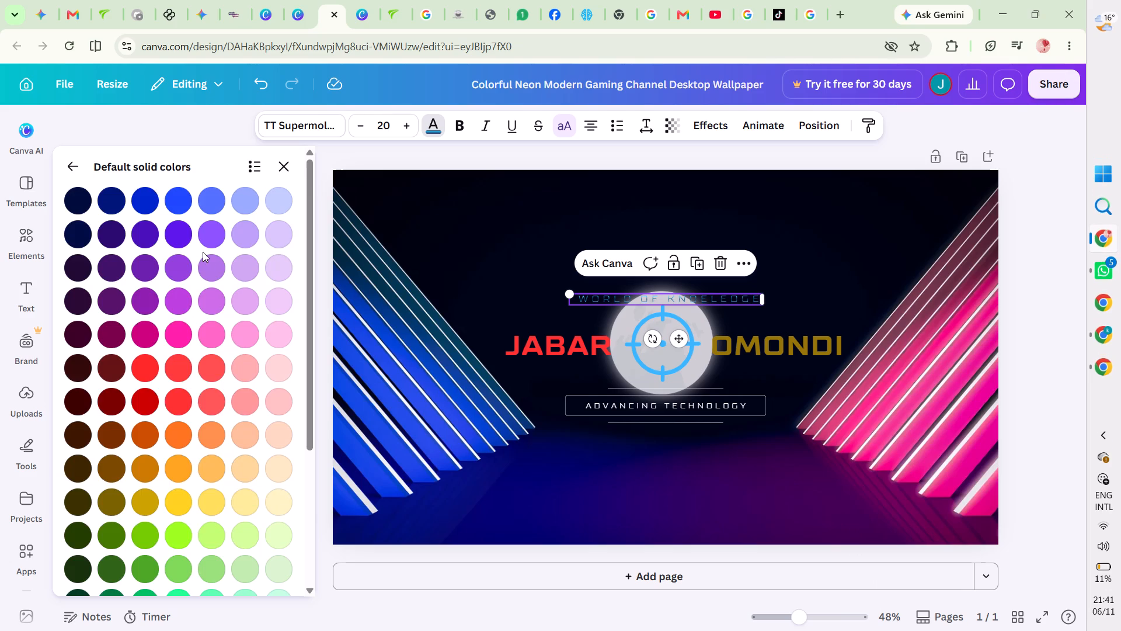
left_click(177, 201)
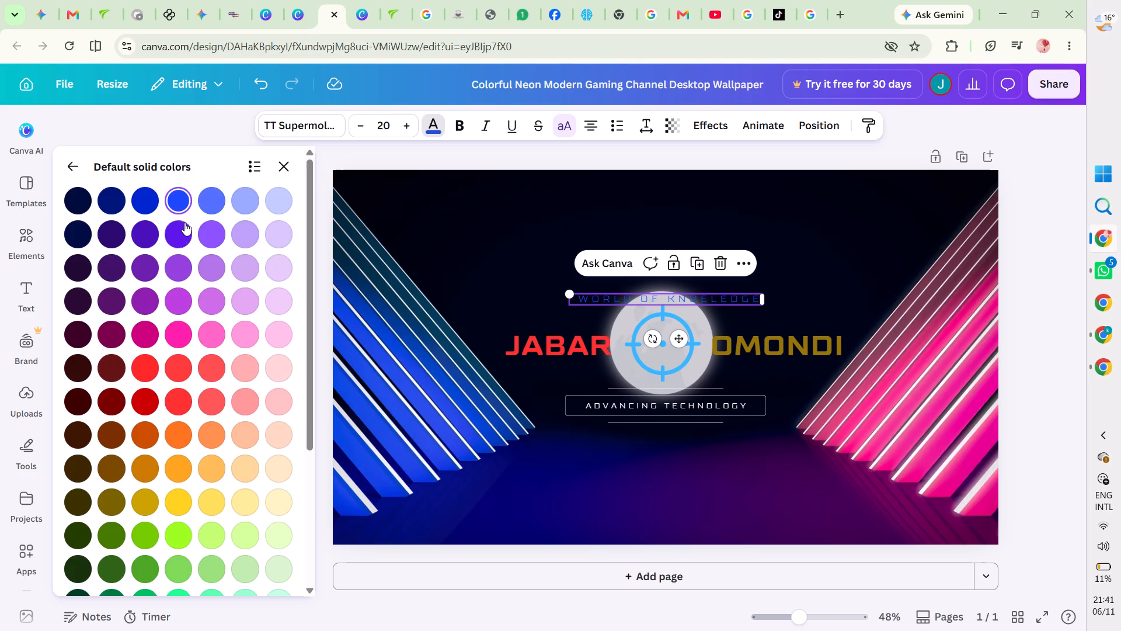
left_click(184, 223)
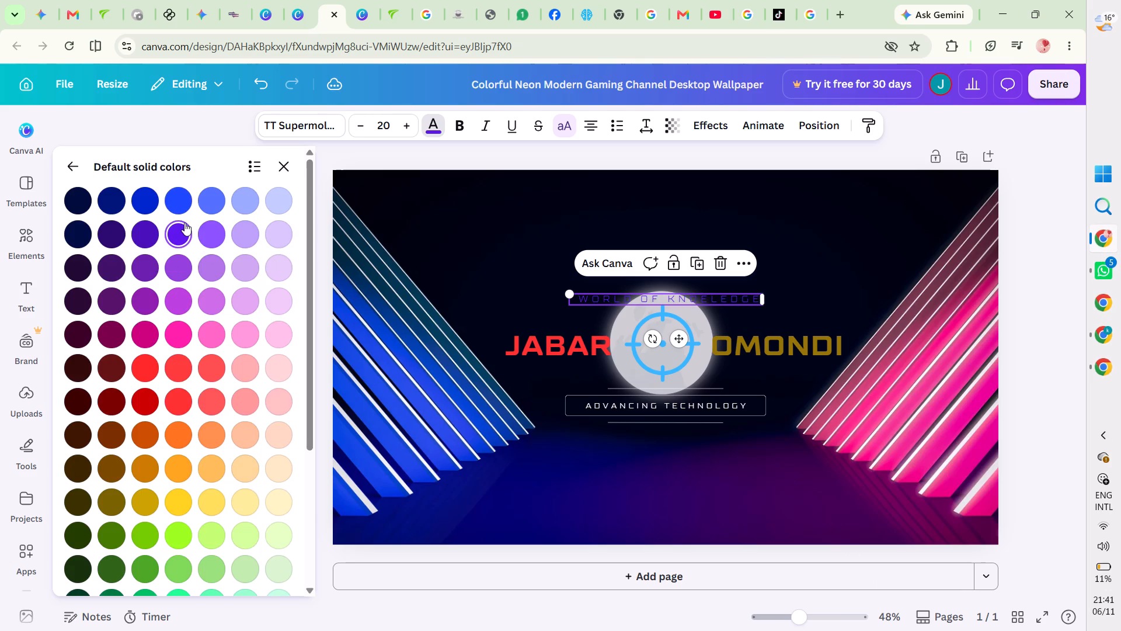
left_click(208, 533)
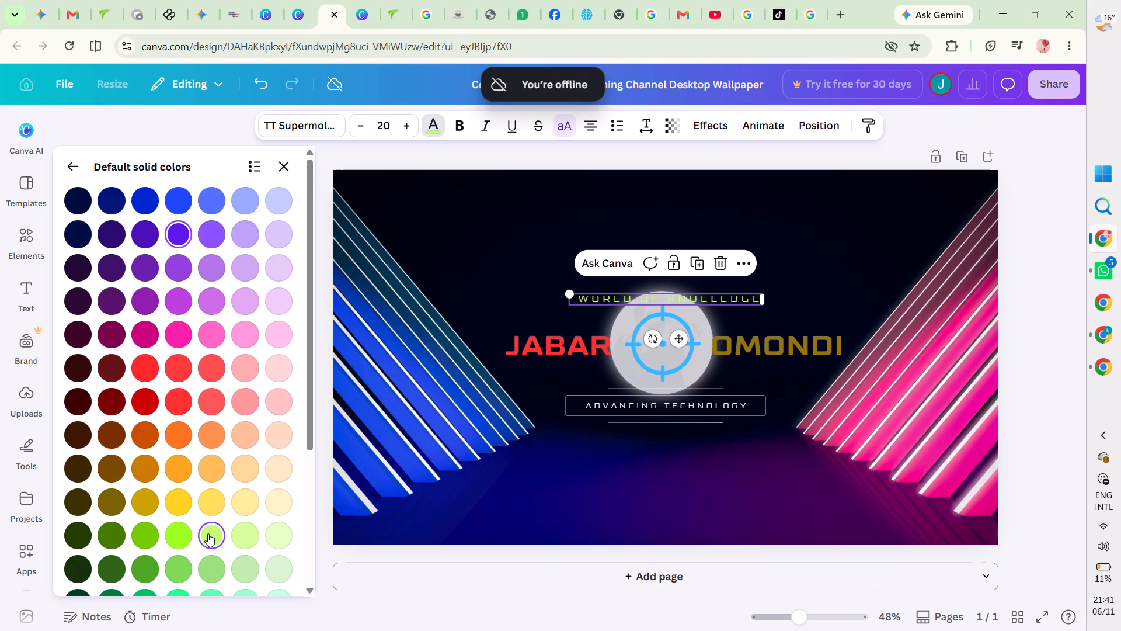
left_click(177, 532)
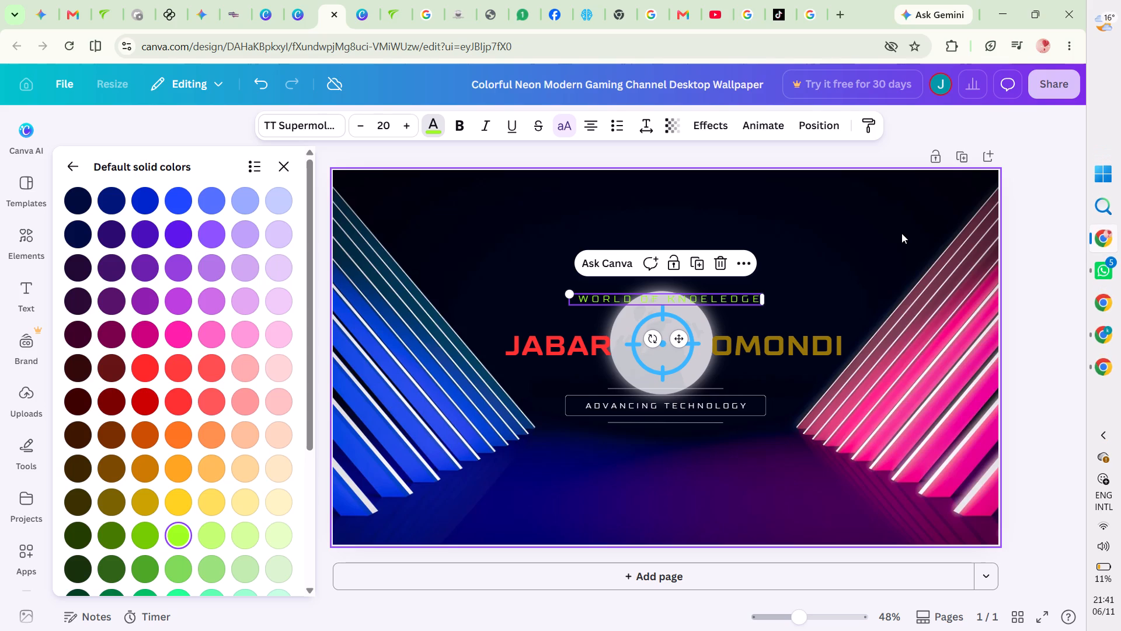
left_click(901, 233)
Dismiss the low-battery warning and its accompanying power notification.
left_click(901, 233)
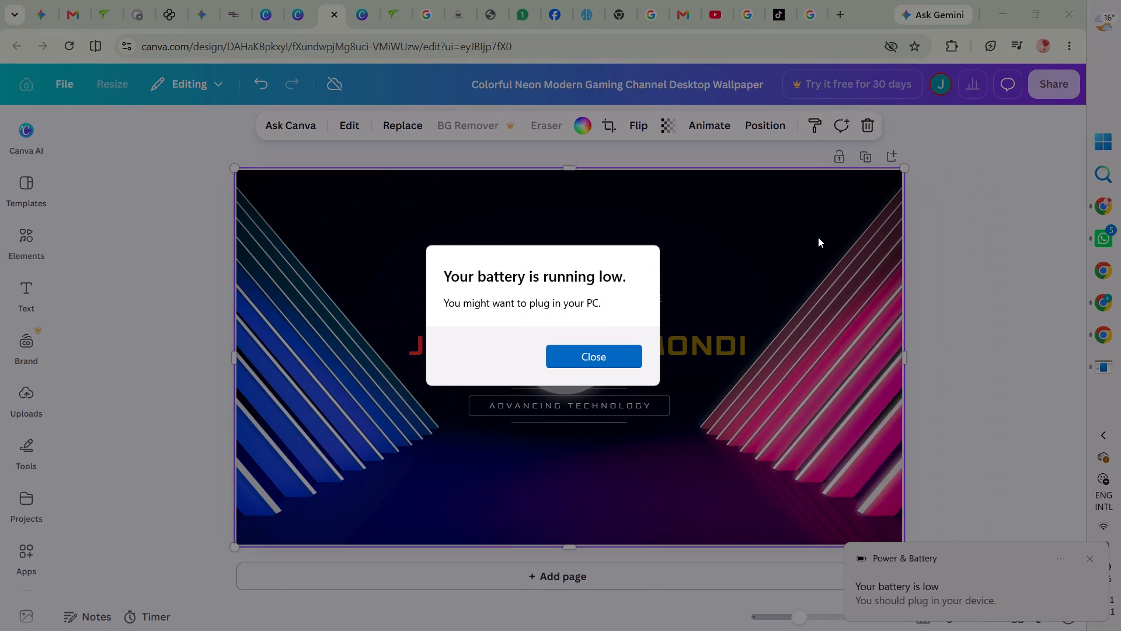
left_click(818, 237)
left_click(632, 363)
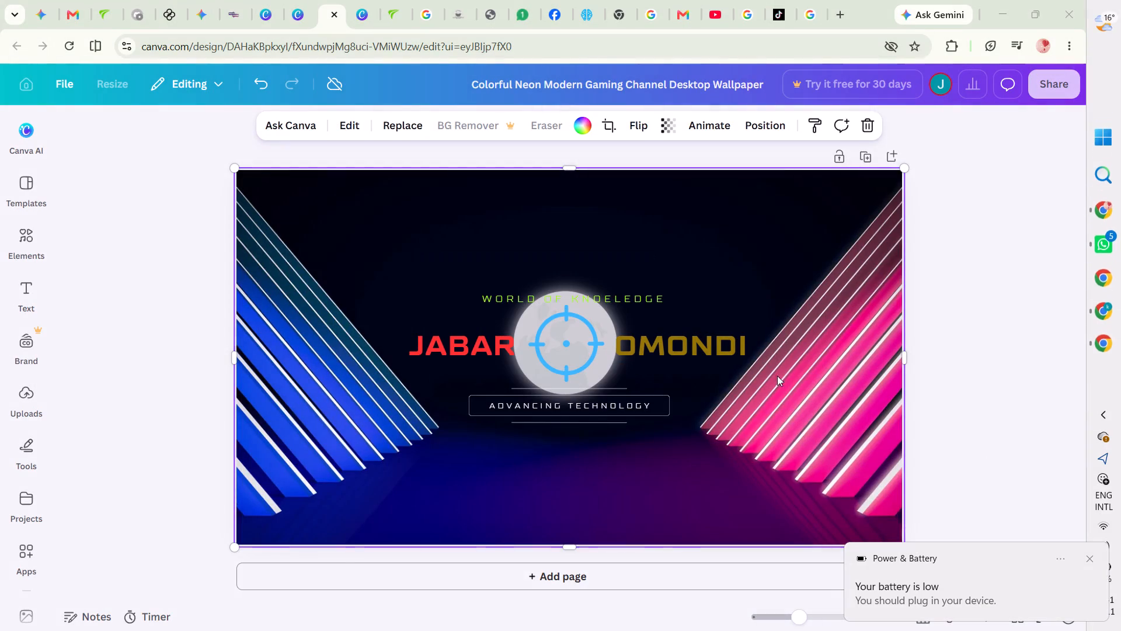
left_click(1087, 557)
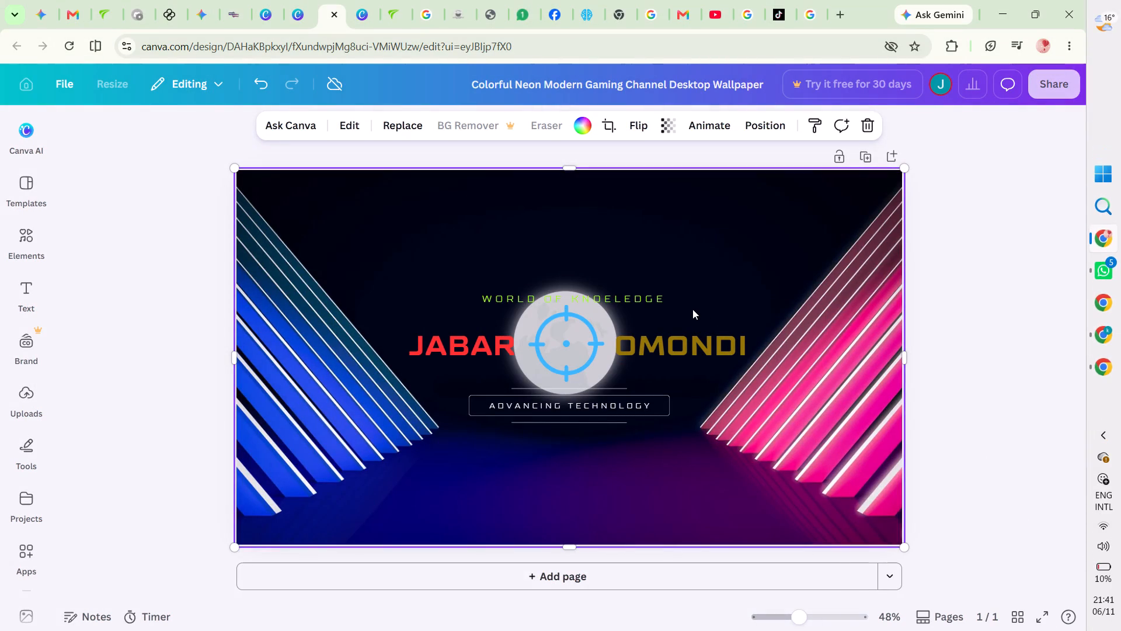
Nudge the "WORLD OF KNOELEDGE" tagline straight up until it sits just above the moon's top edge.
left_click(655, 303)
key("Up")
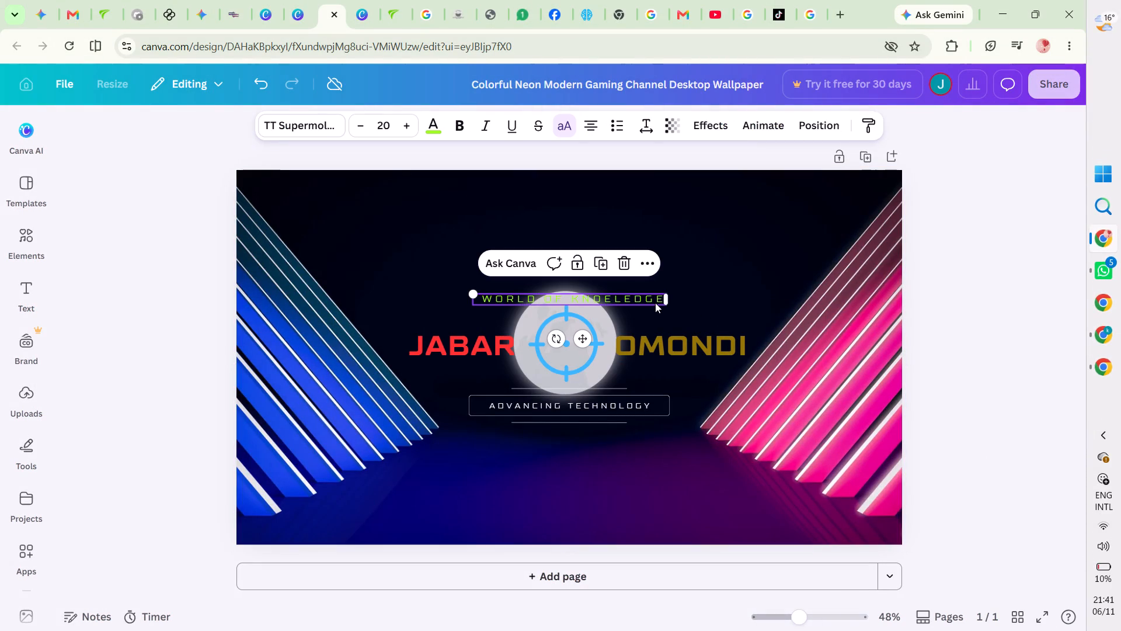
key("Up")
key("Up")
key("Up")
key("Up")
key("Up")
key("Up")
key("Up")
key("Up")
key("Up")
key("Up")
key("Up")
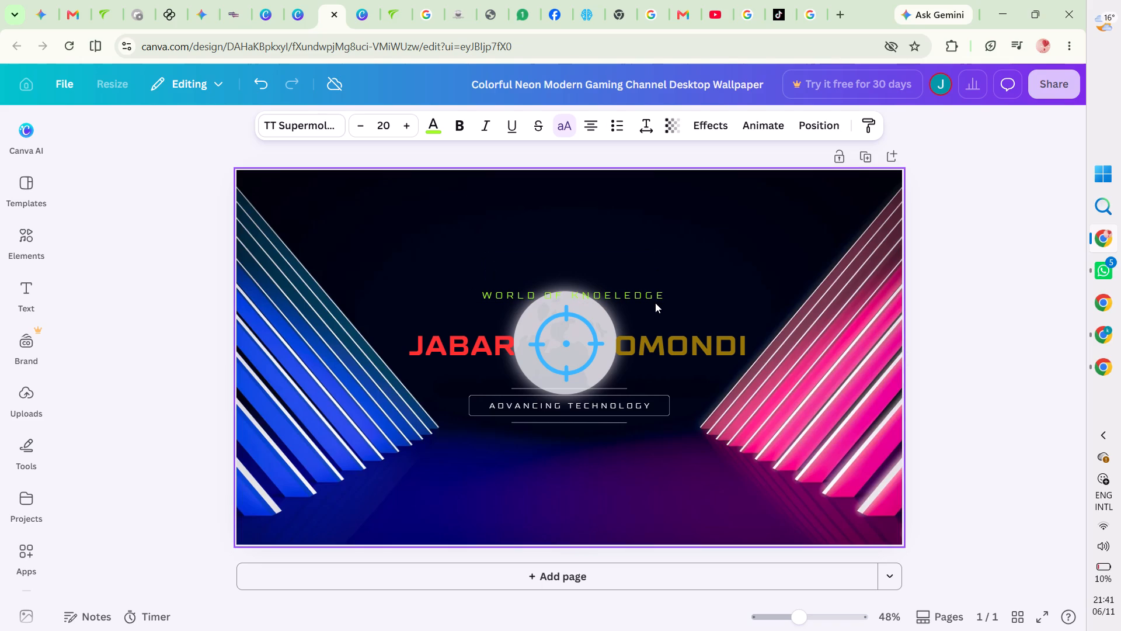
key("Up")
key("Up")
key("Up")
key("Up")
key("Up")
key("Up")
key("Up")
key("Up")
key("Up")
key("Up")
key("Up")
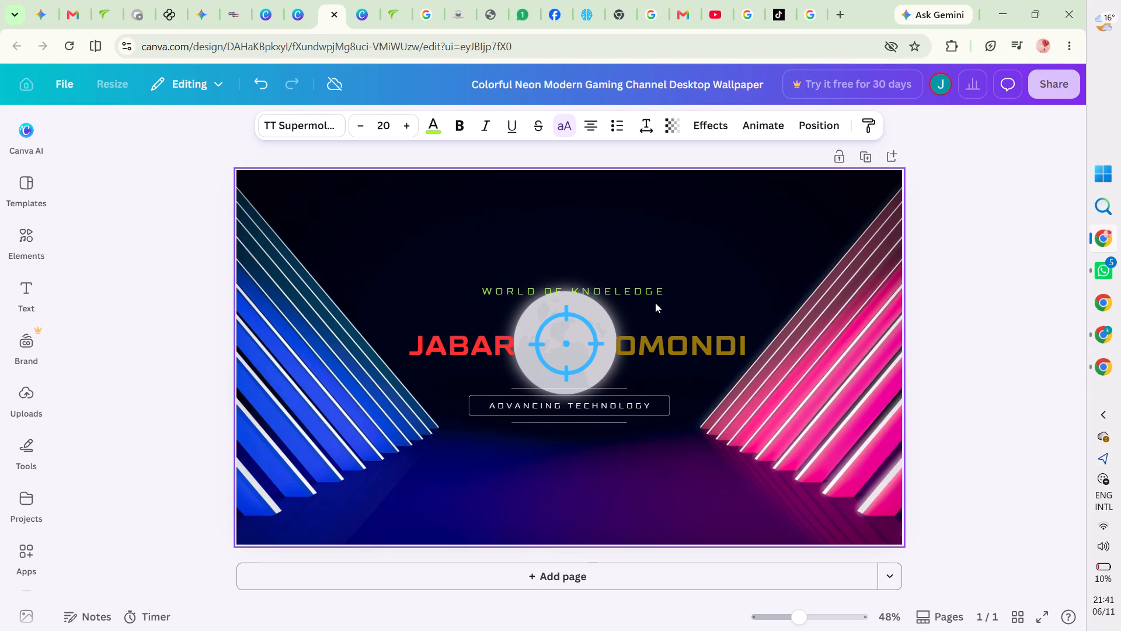
key("Up")
key("Up")
key("Up")
key("Up")
key("Up")
key("Up")
key("Up")
key("Up")
key("Up")
key("Up")
key("Up")
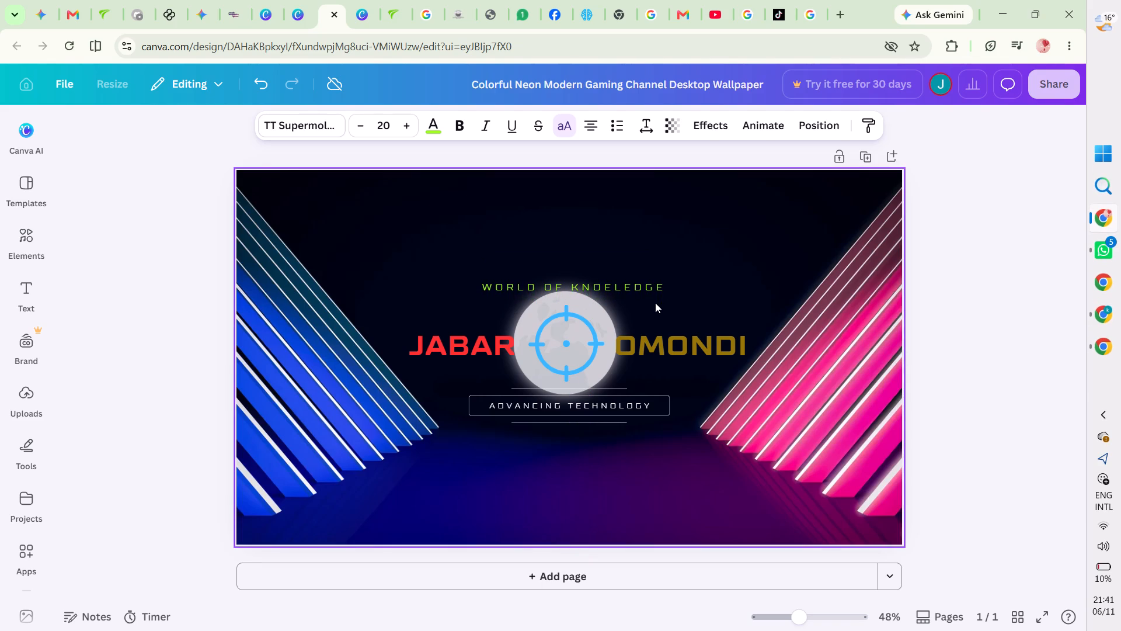
key("Up")
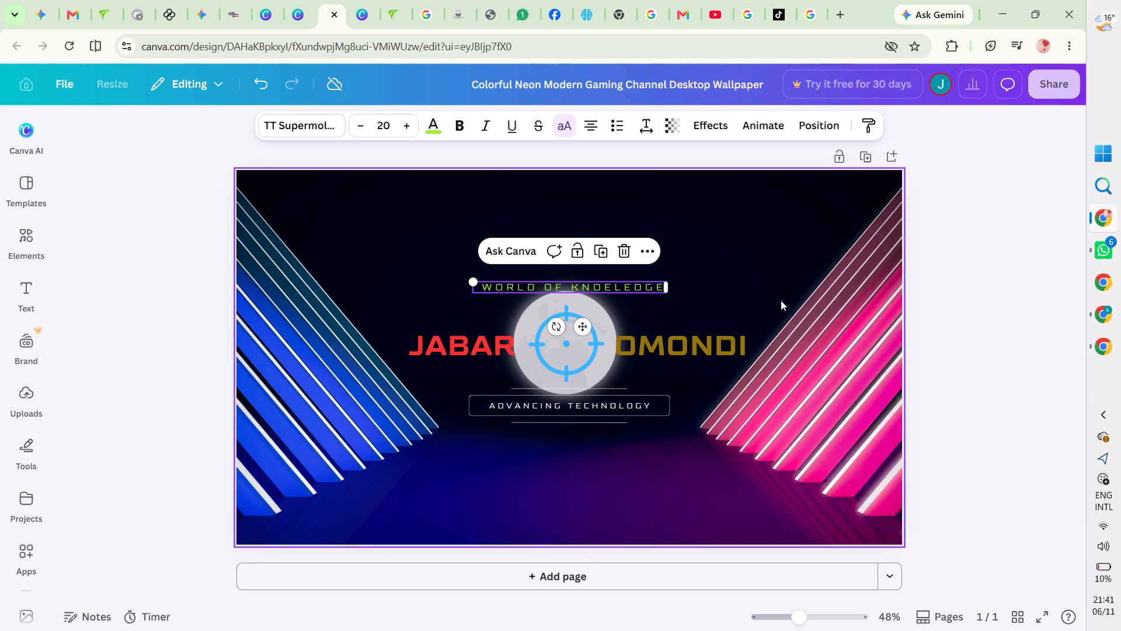
left_click(781, 300)
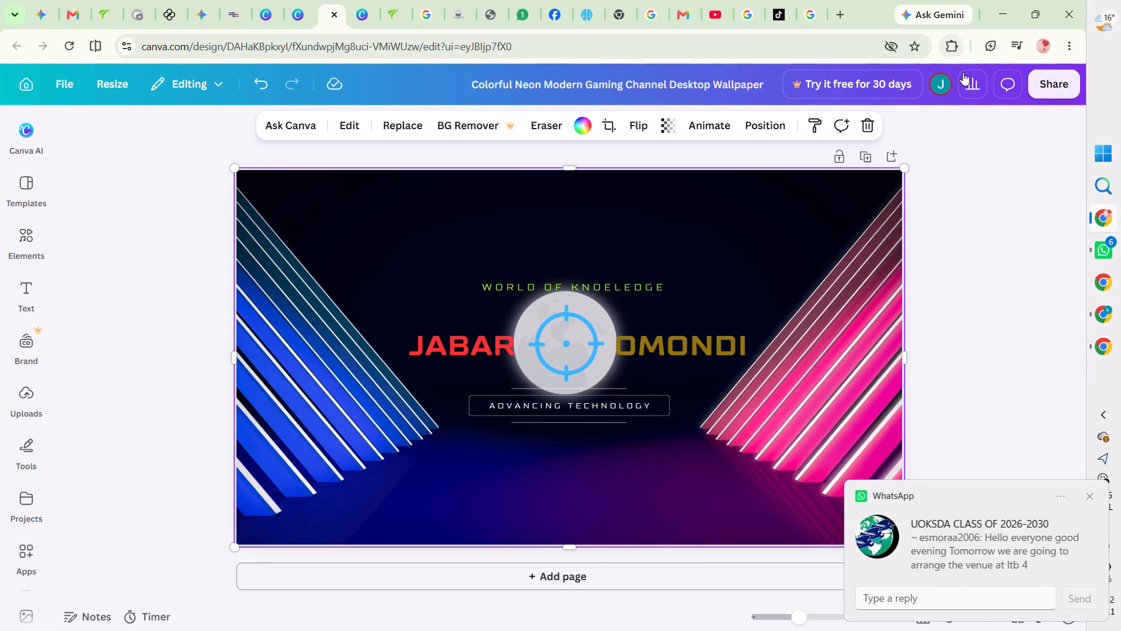
Open the download options for sharing the finished wallpaper design.
left_click(1059, 78)
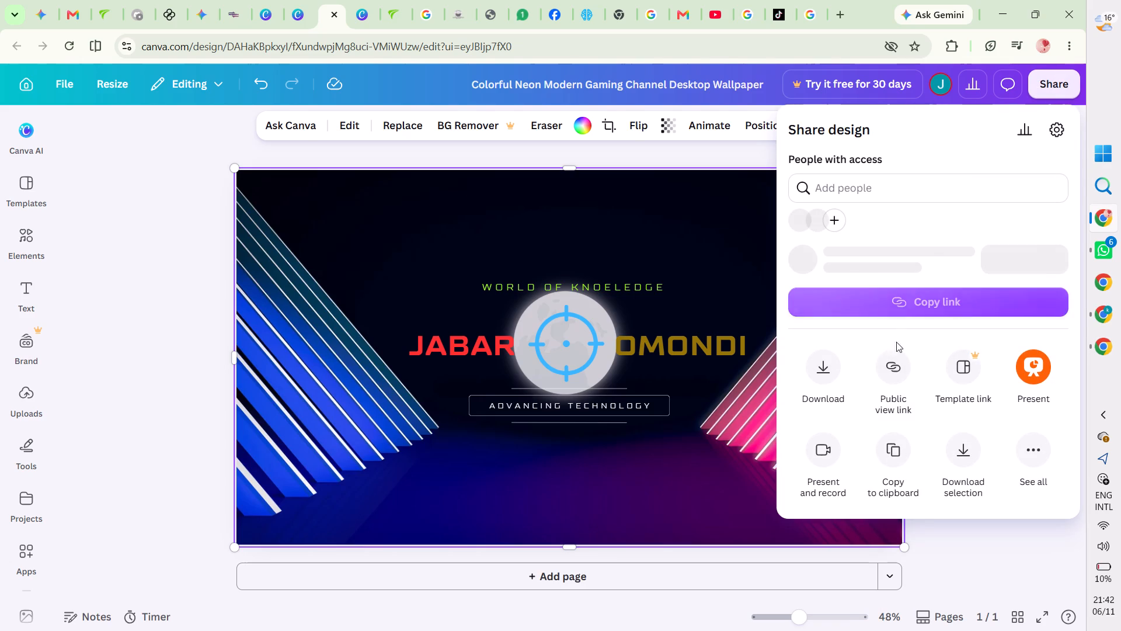
left_click(803, 389)
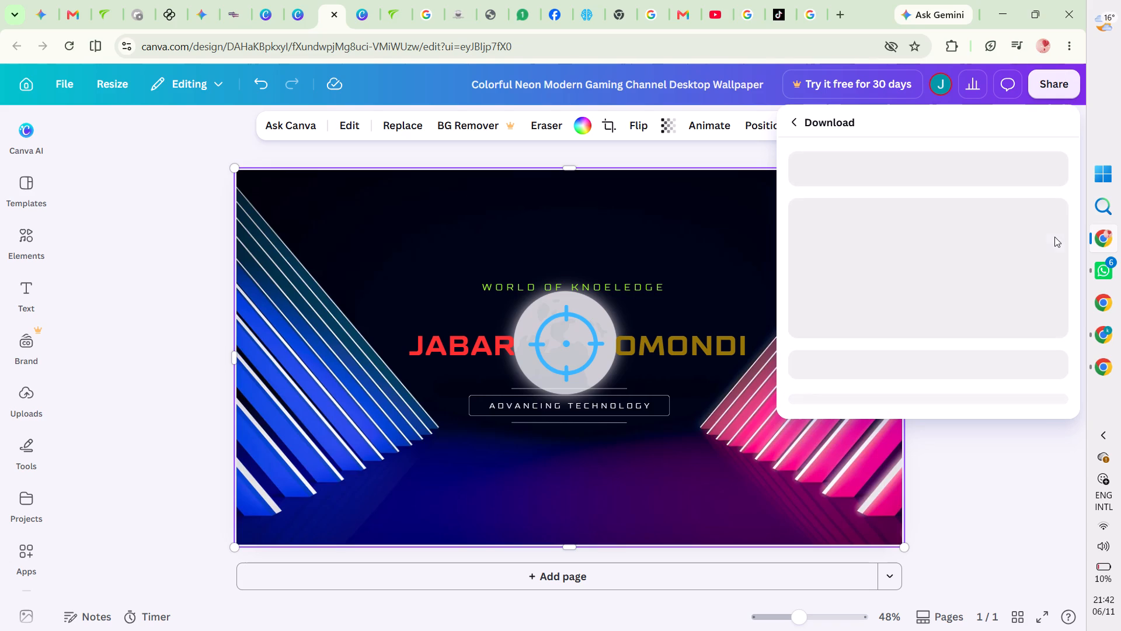
Quit the Honeygain background app and check the remaining background apps.
left_click(1110, 438)
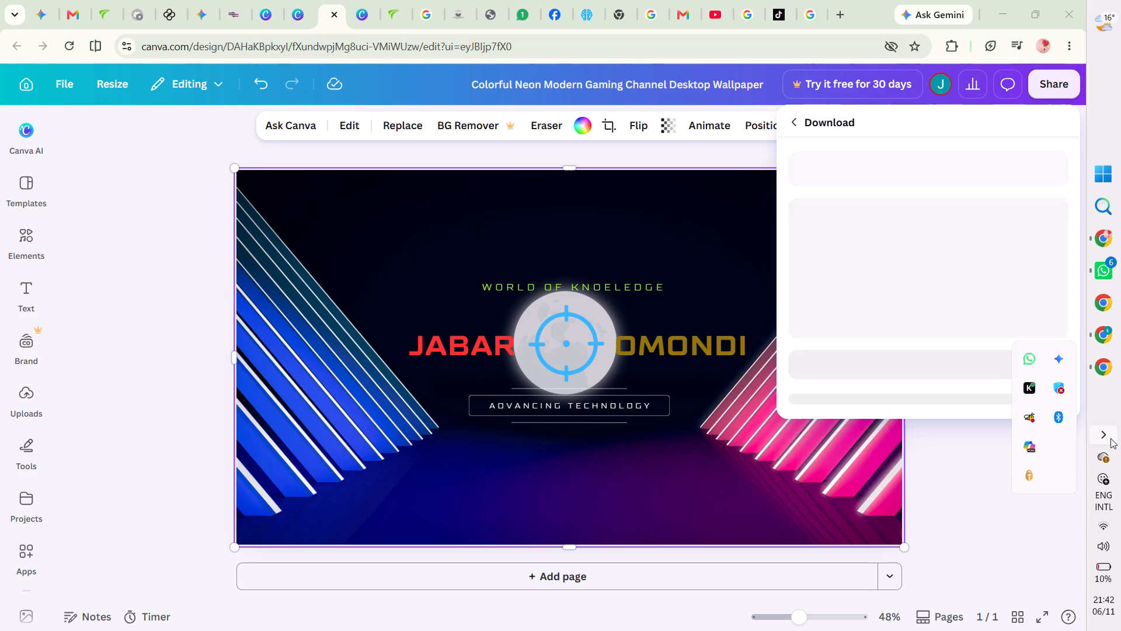
right_click(1027, 414)
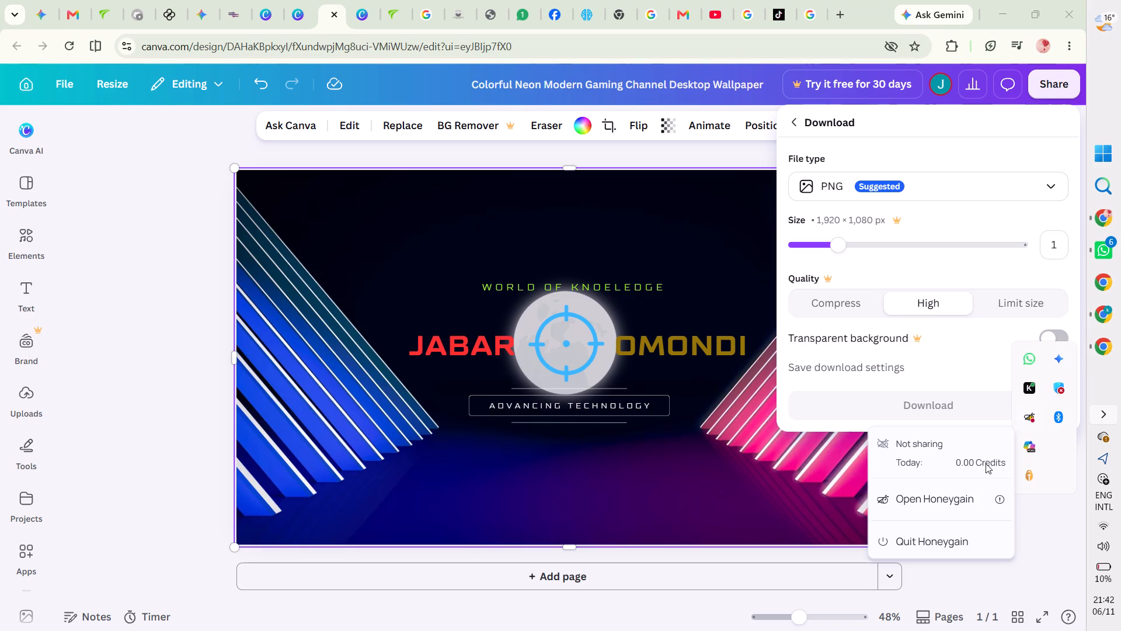
left_click(942, 539)
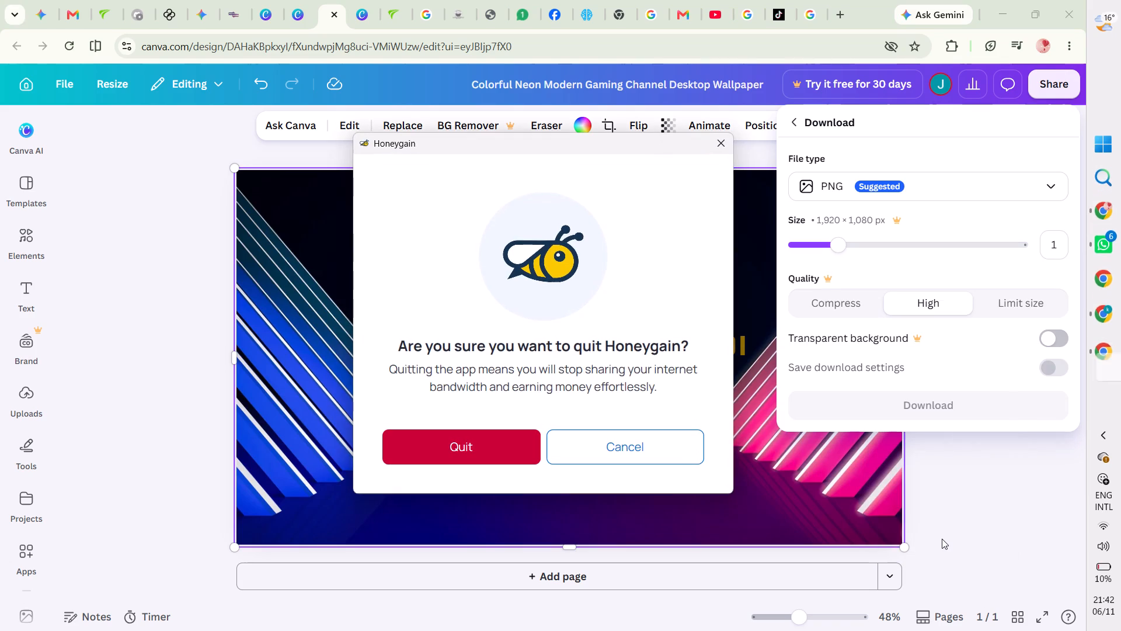
left_click(499, 448)
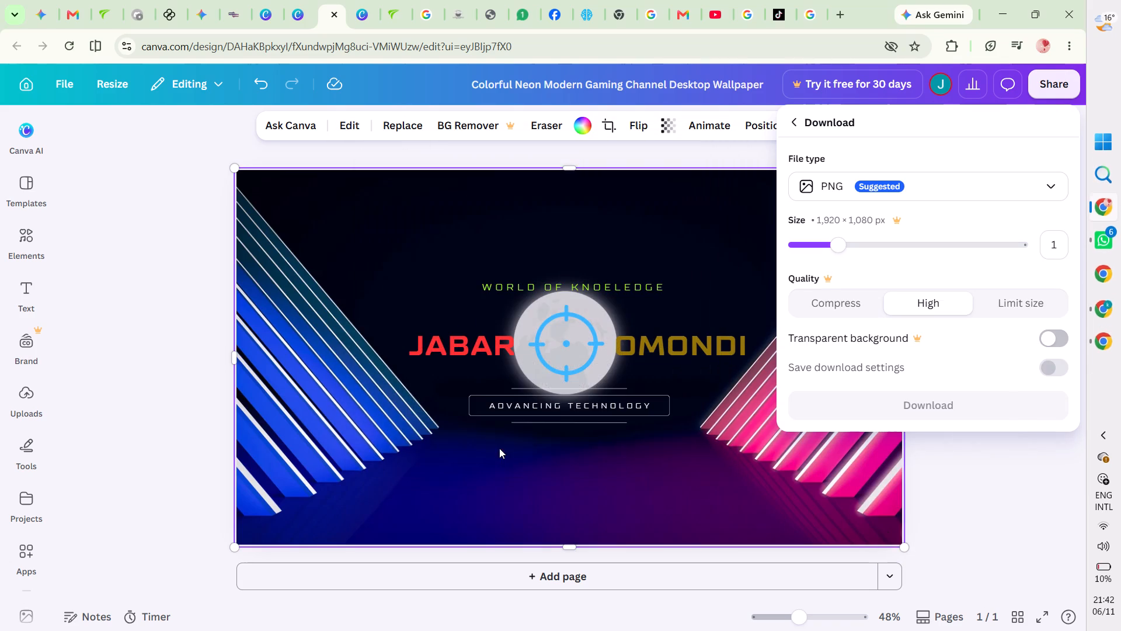
left_click(1105, 435)
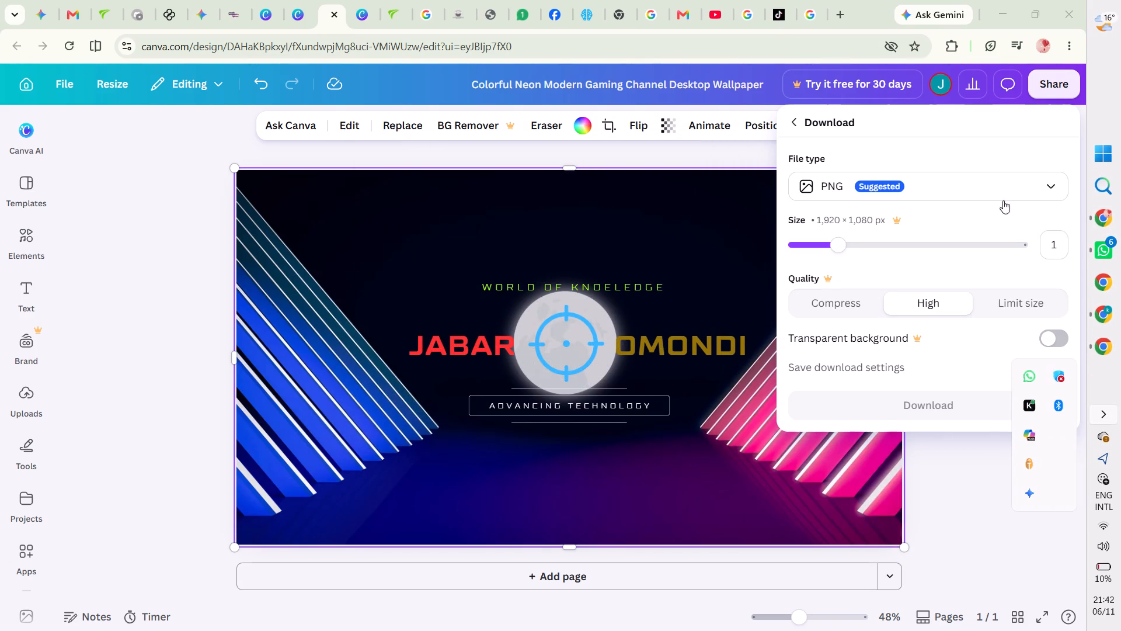
left_click(1002, 201)
Set the wallpaper's download file type to JPG.
left_click(993, 193)
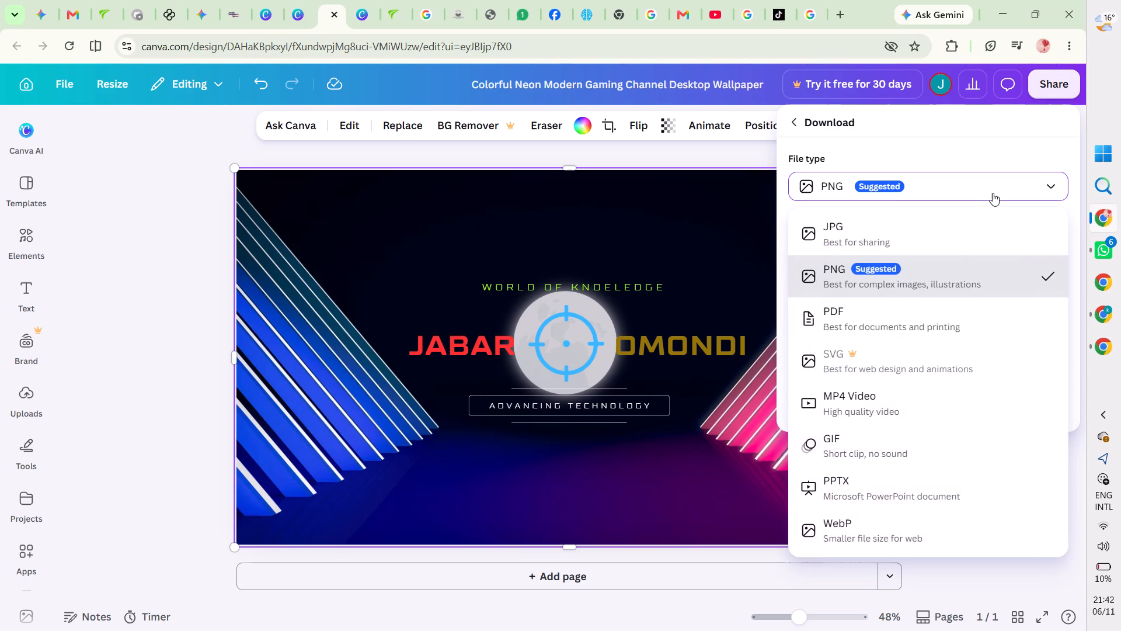
left_click(905, 237)
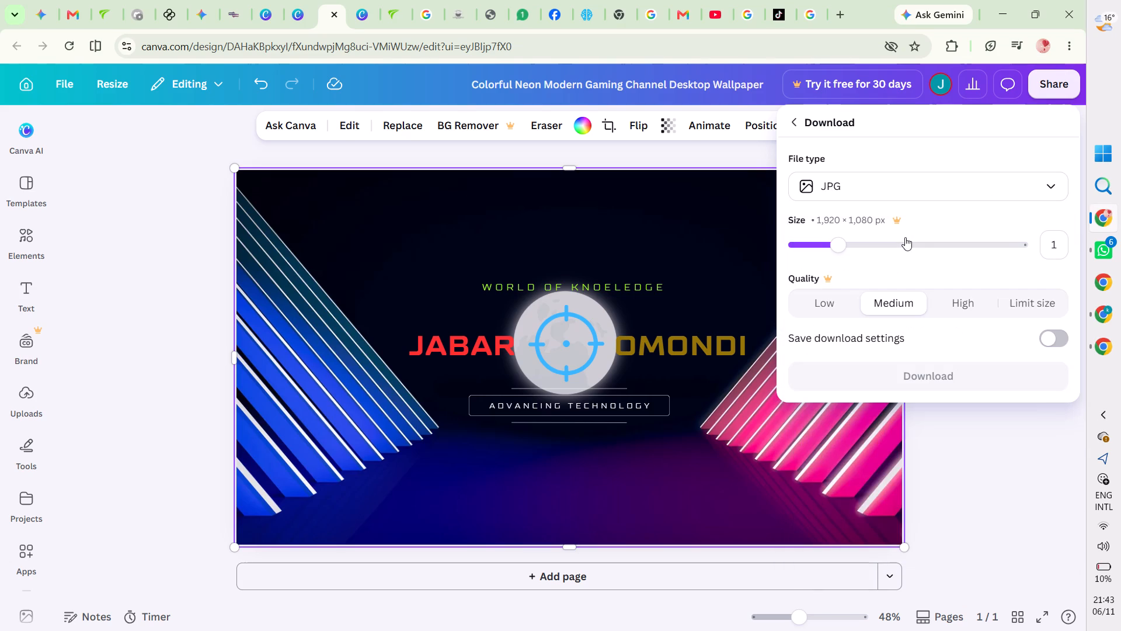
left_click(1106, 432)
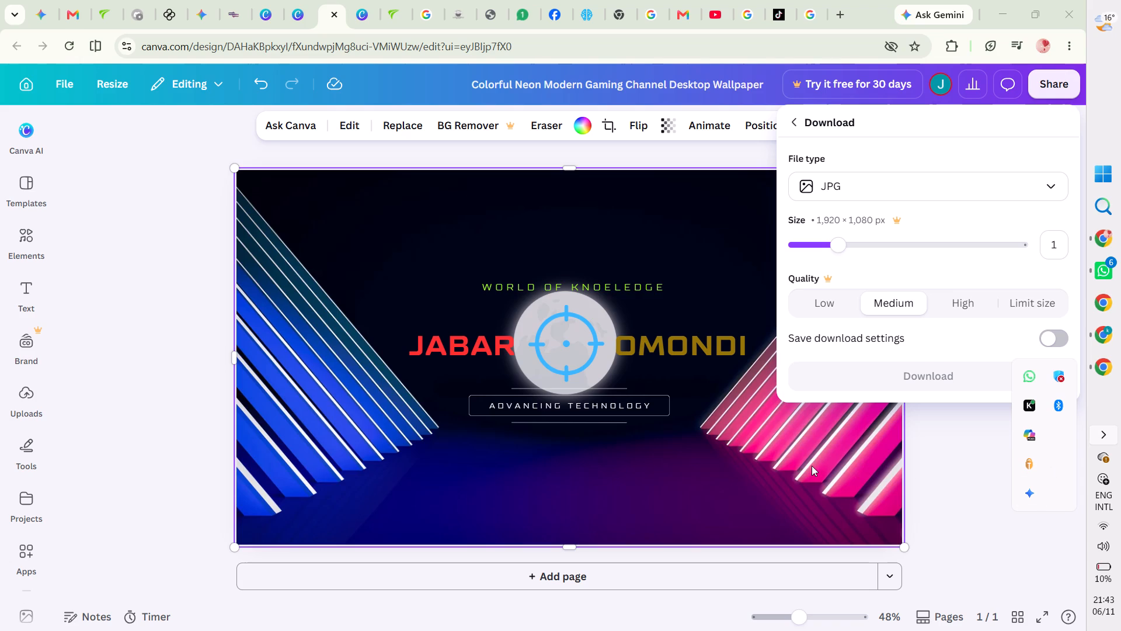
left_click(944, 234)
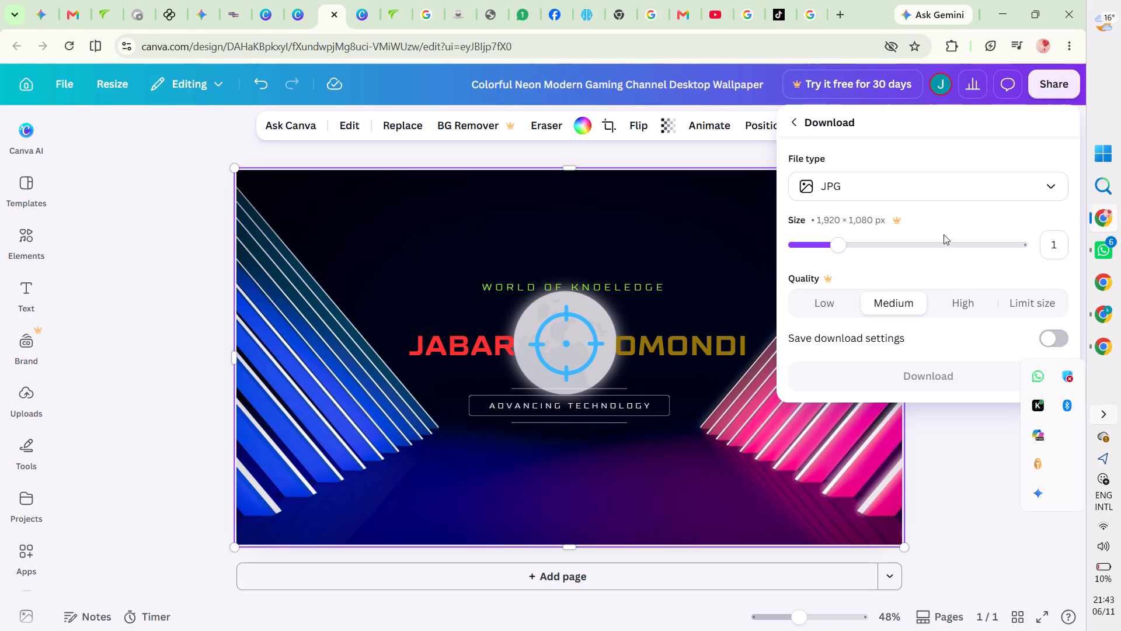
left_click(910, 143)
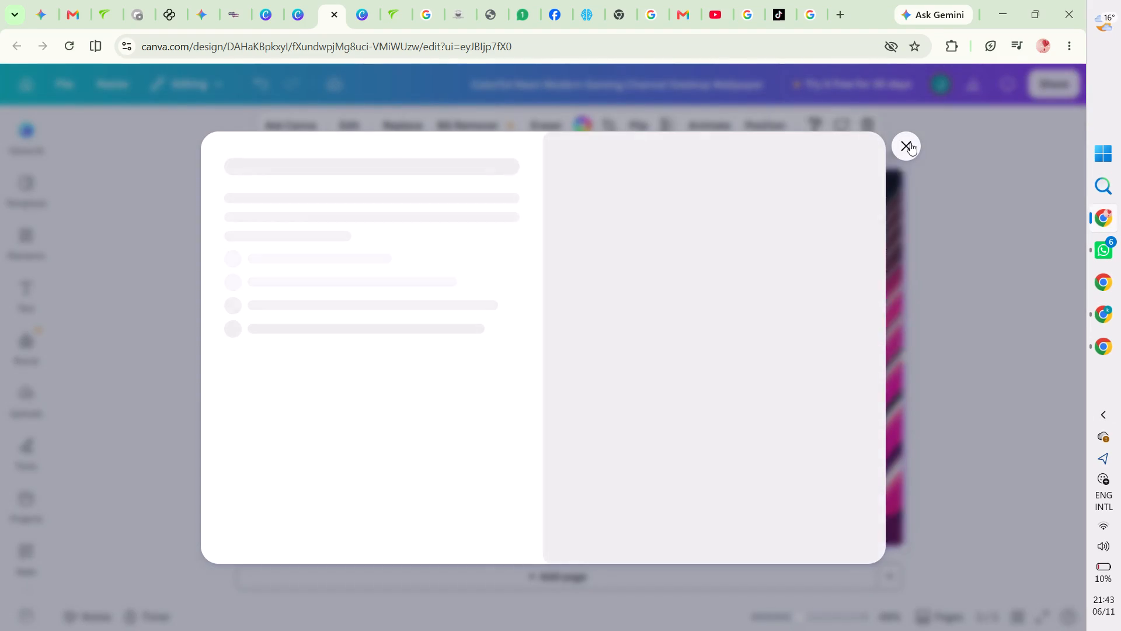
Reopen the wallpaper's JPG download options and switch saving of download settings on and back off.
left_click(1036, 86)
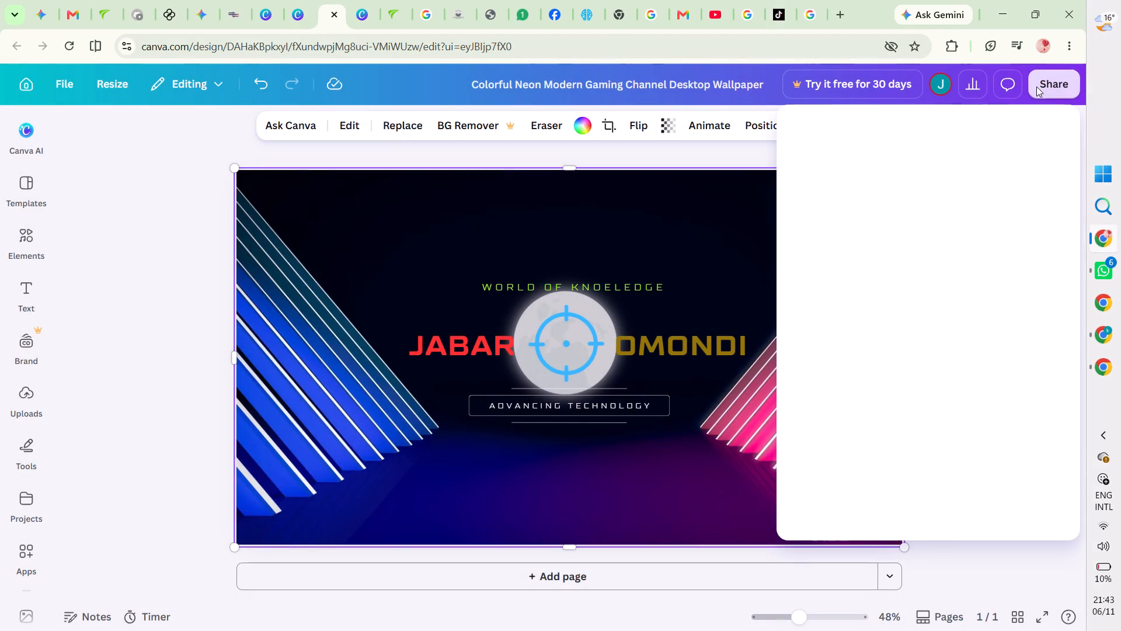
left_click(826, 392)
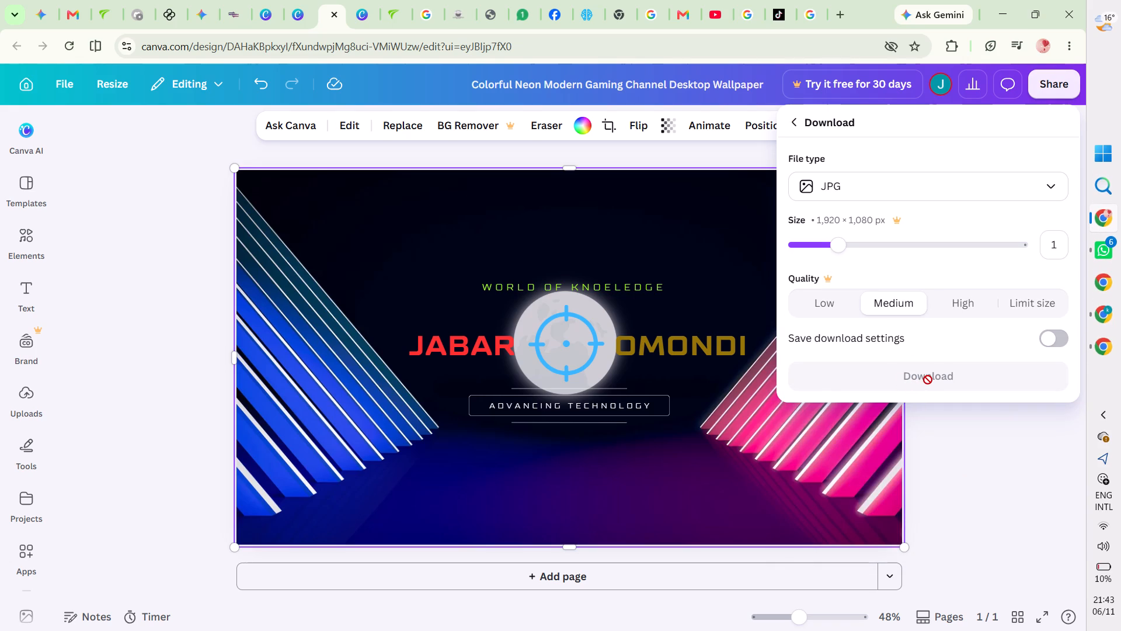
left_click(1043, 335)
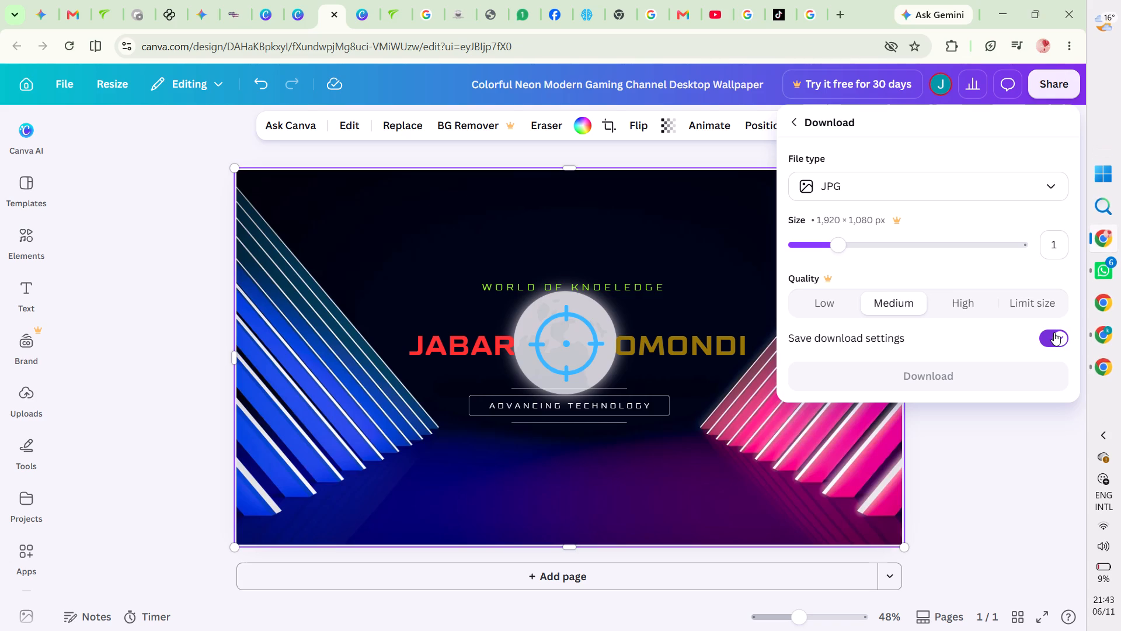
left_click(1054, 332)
Search Google in a new tab for how to set your picture as PC wallpaper and read the AI overview.
left_click(844, 11)
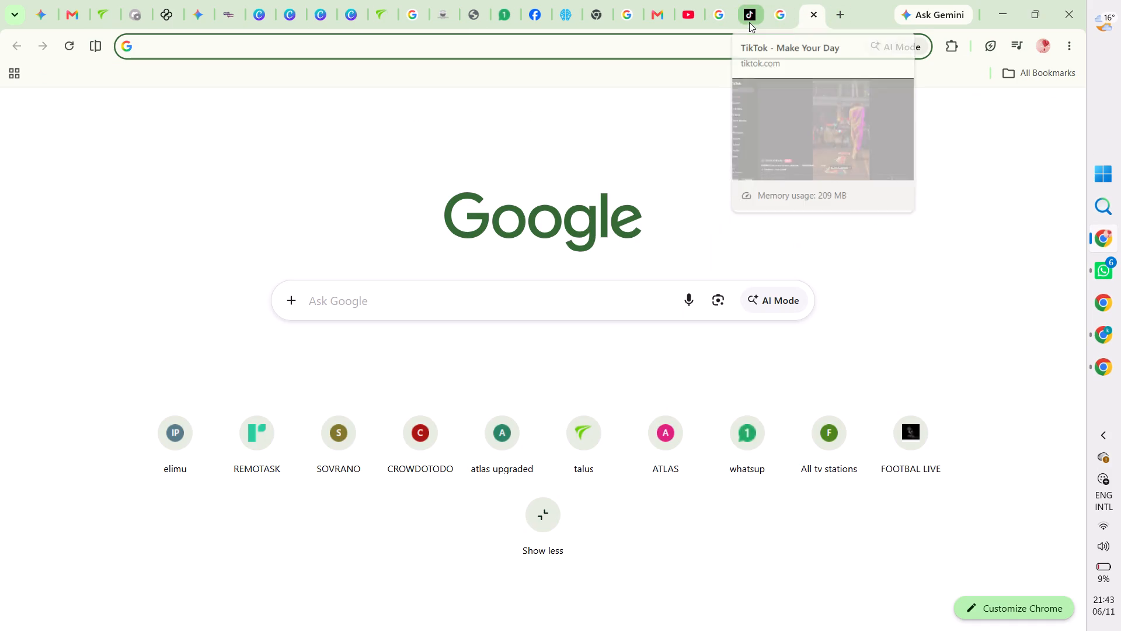
type("how")
key("space")
type("to set")
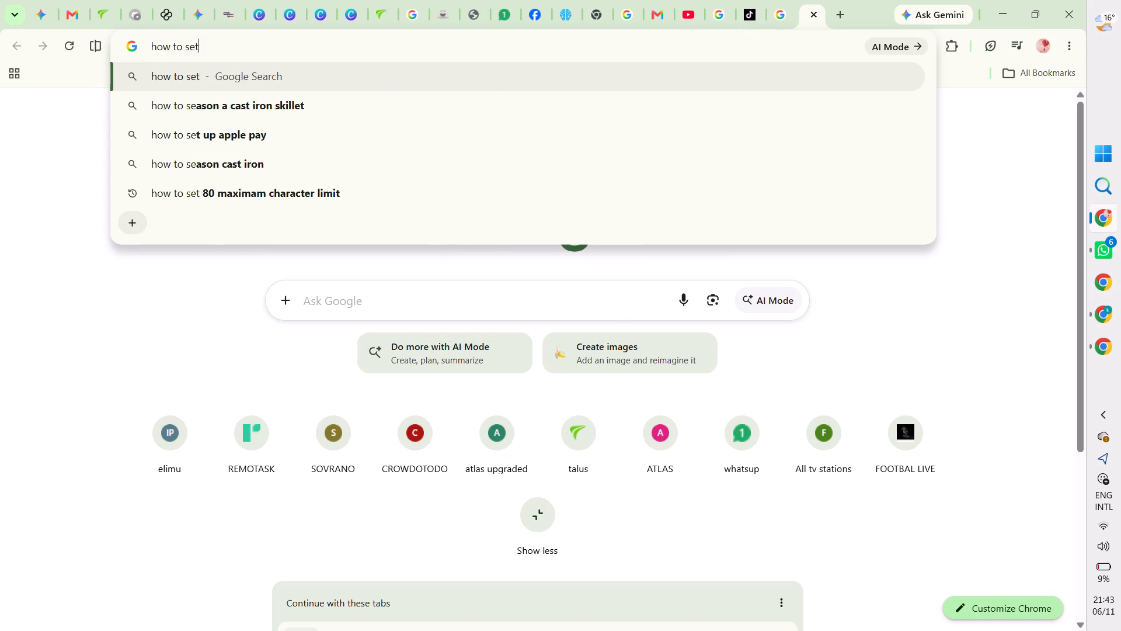
key("space")
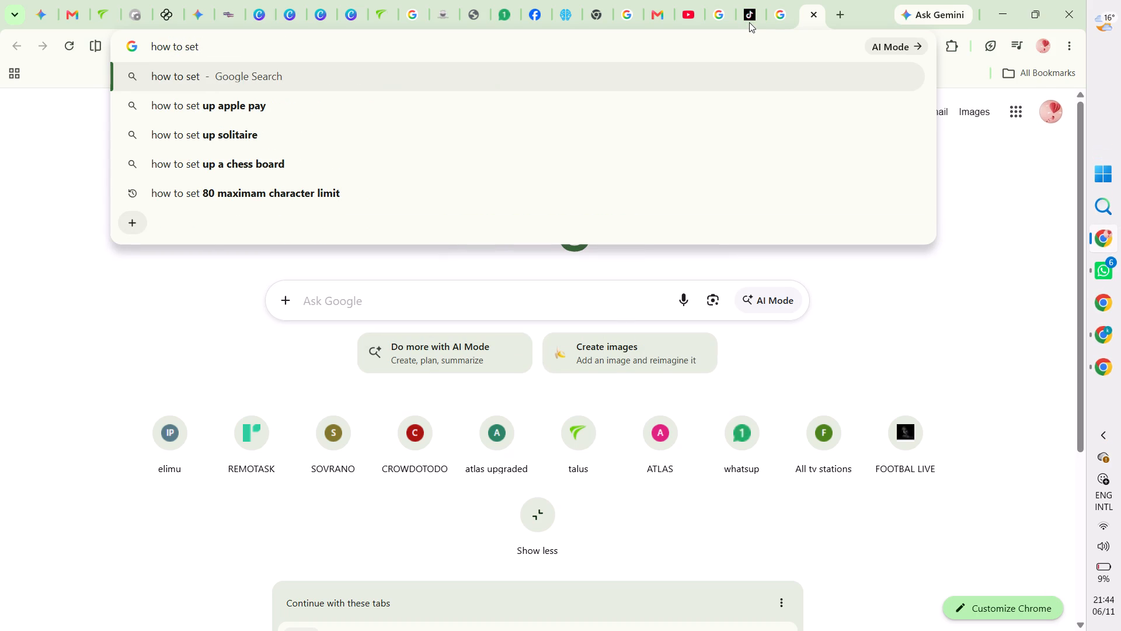
type("wa")
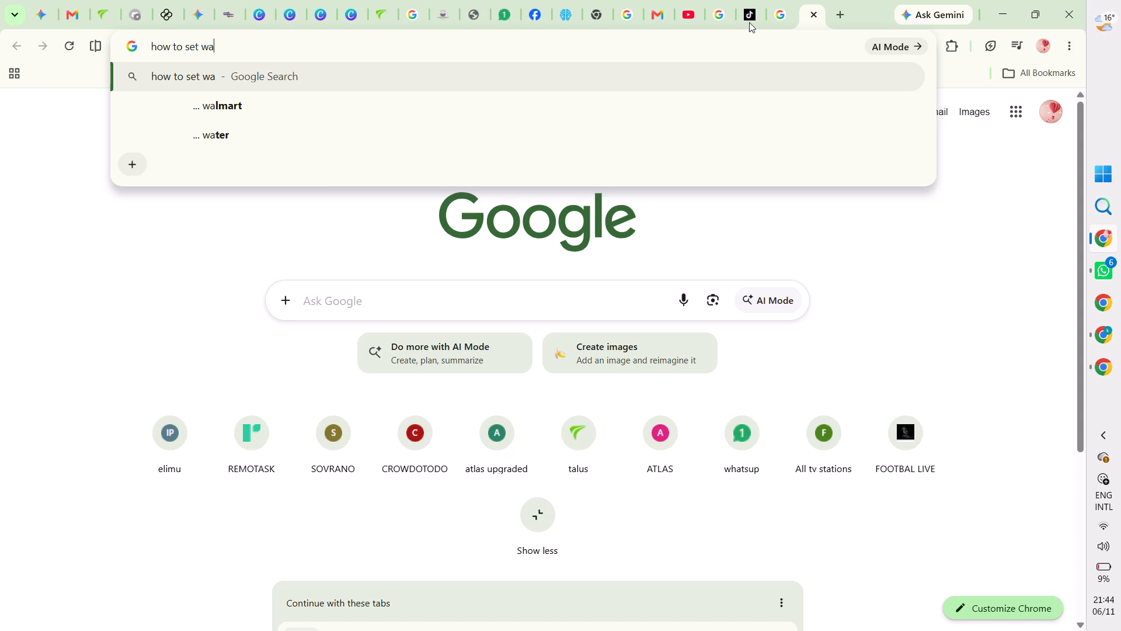
key("BackSpace")
key("BackSpace")
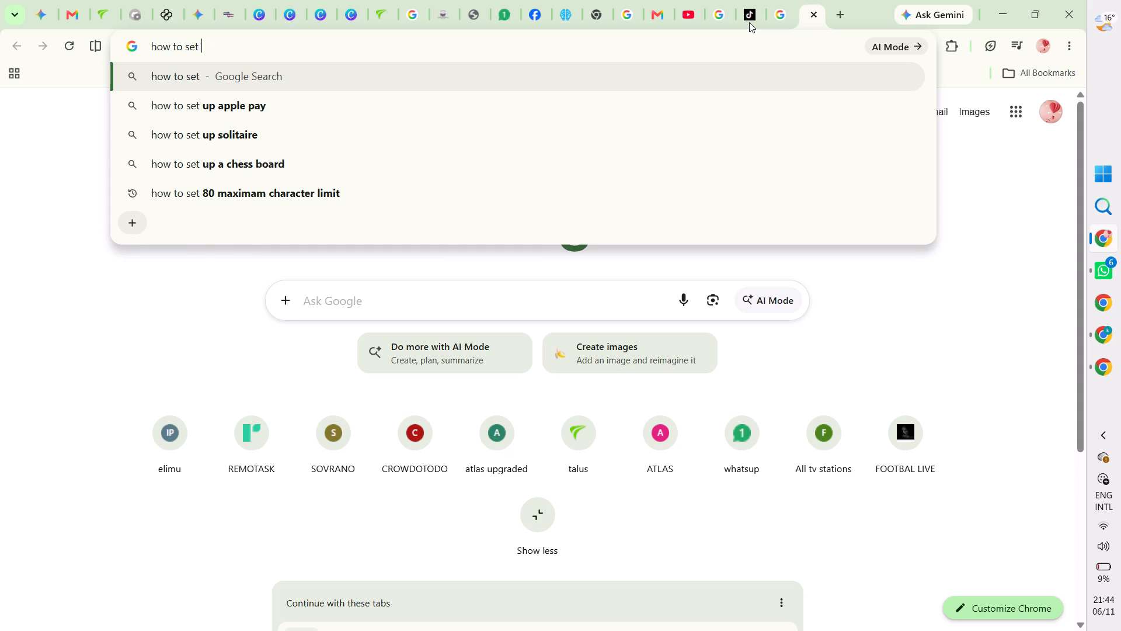
type("your picture as wa")
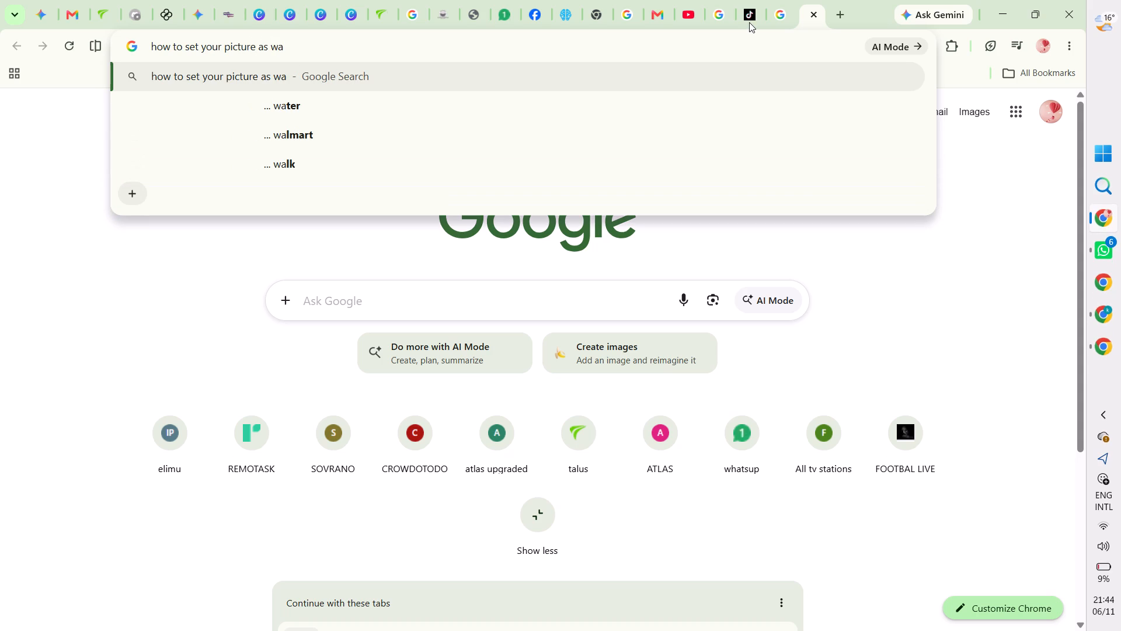
type("lp")
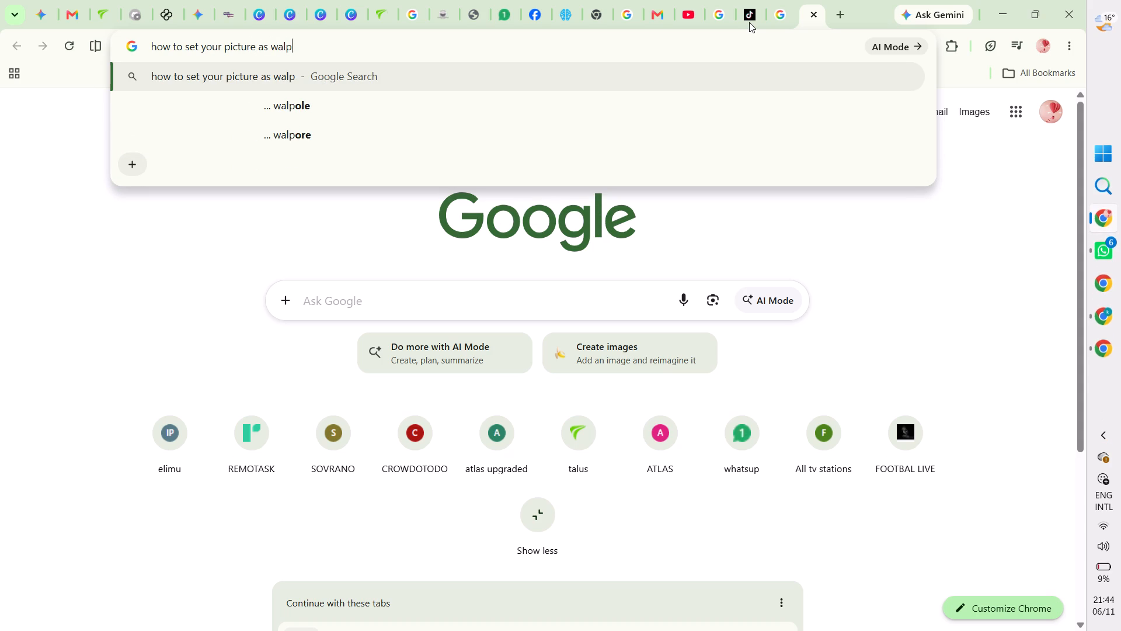
key("BackSpace")
key("BackSpace")
key("BackSpace")
key("BackSpace")
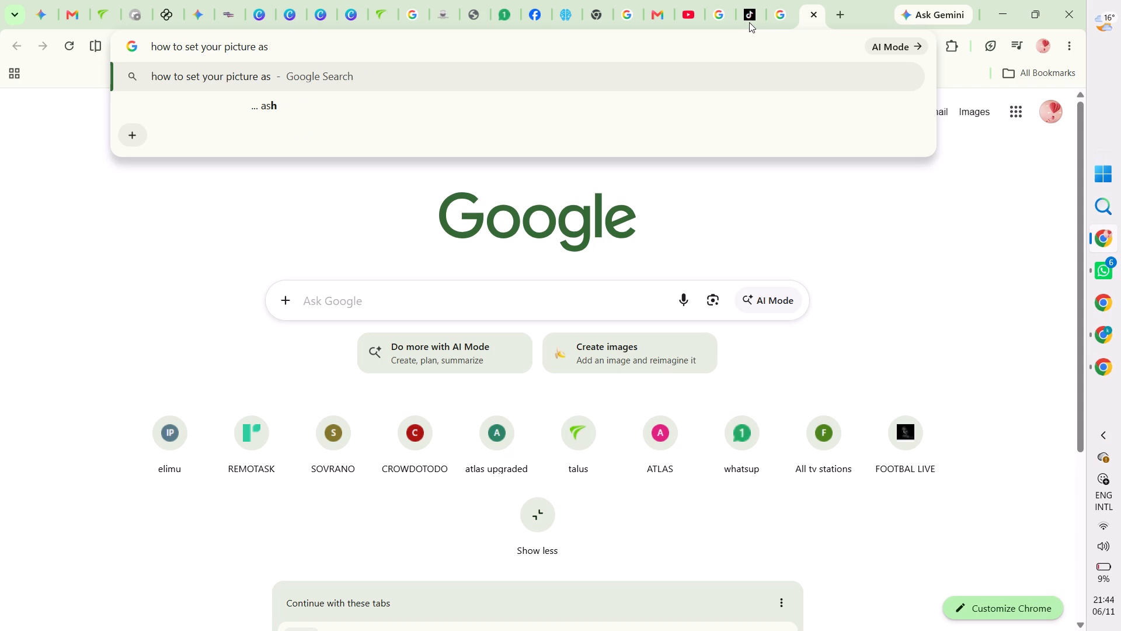
type("pc wa;lpaper")
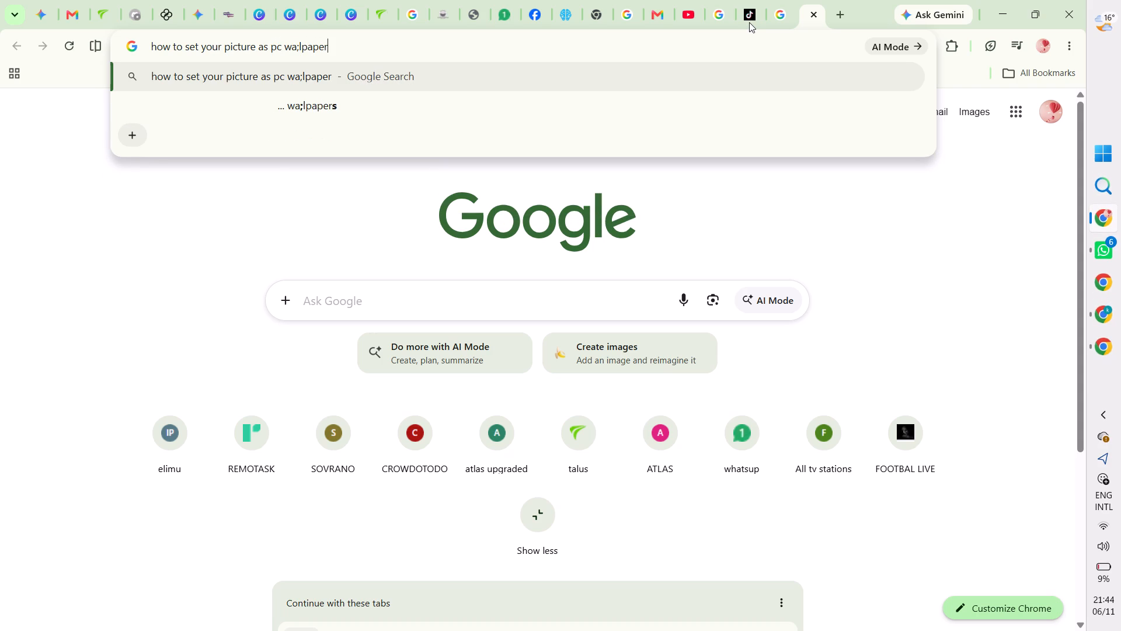
key("Return")
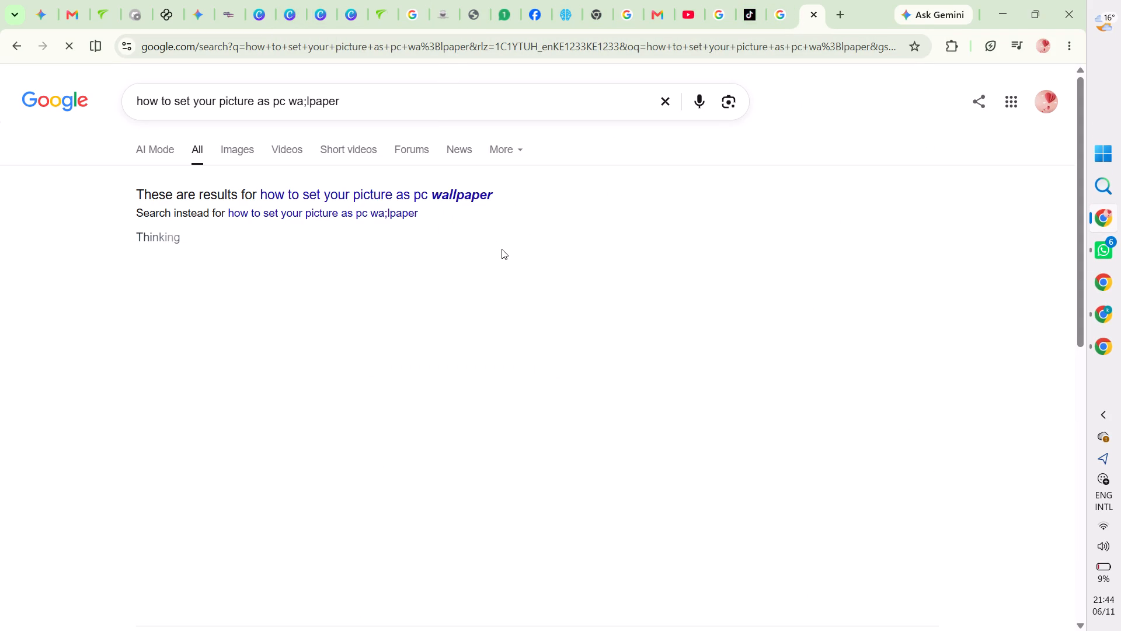
scroll(448, 290, "down", 1)
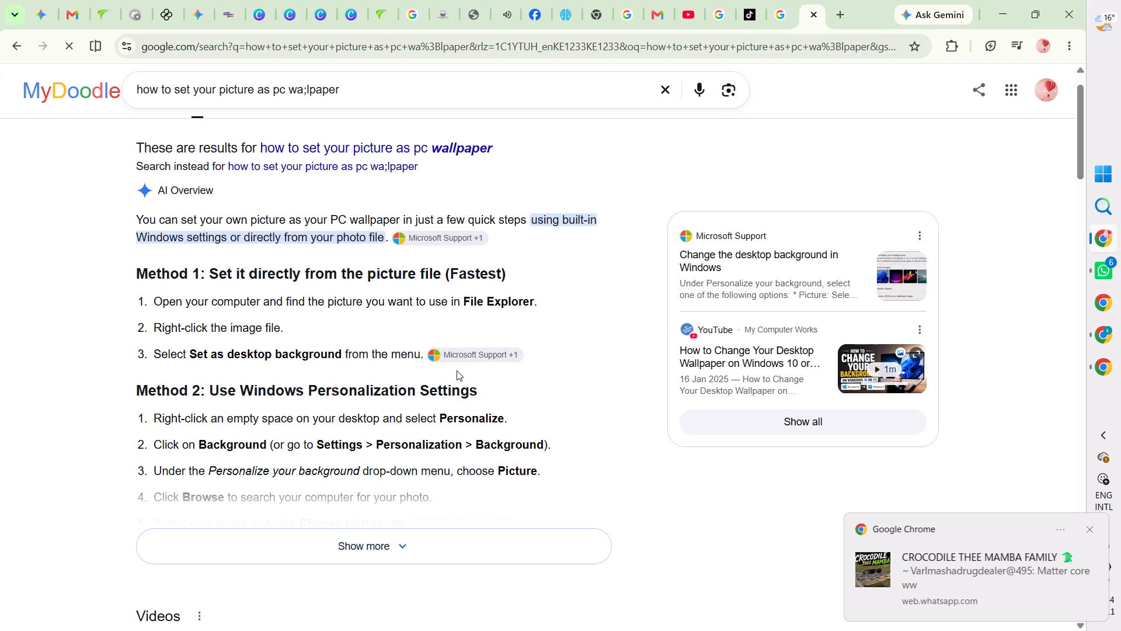
Return to the neon gaming wallpaper design and try to start its JPG download.
left_click(258, 13)
left_click(288, 11)
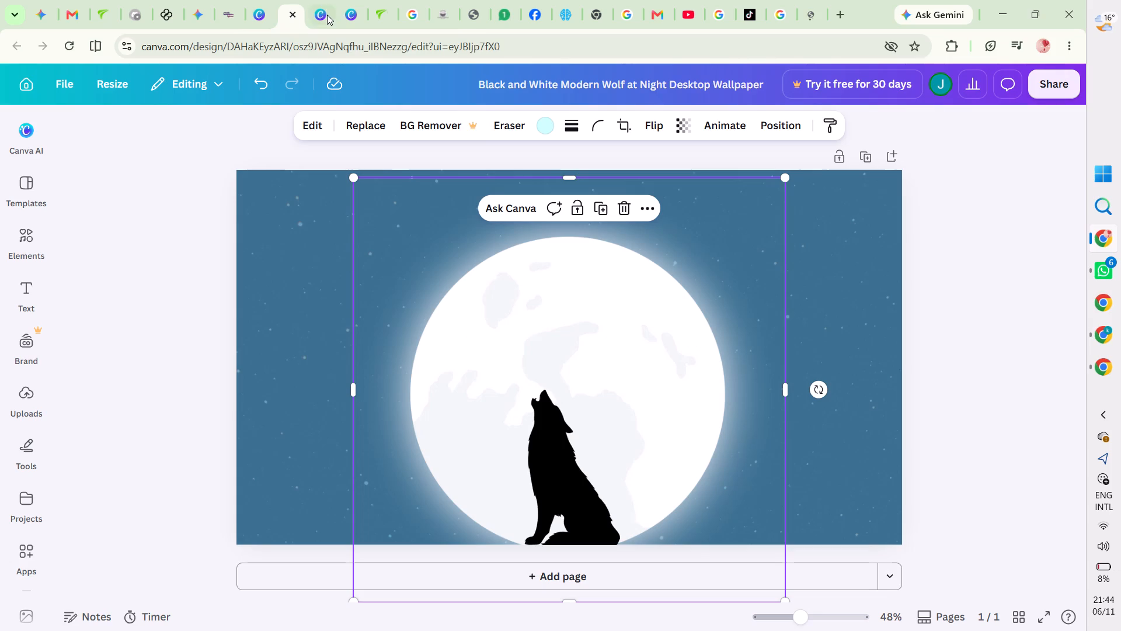
left_click(327, 15)
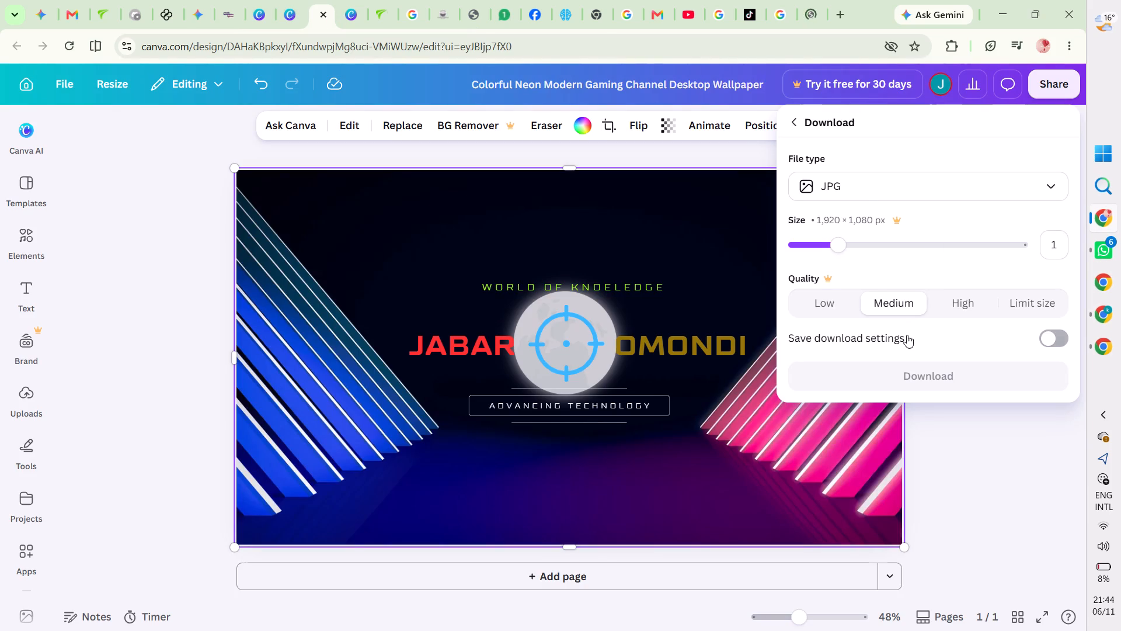
triple_click(900, 375)
triple_click(900, 375)
left_click_drag(900, 375, 959, 185)
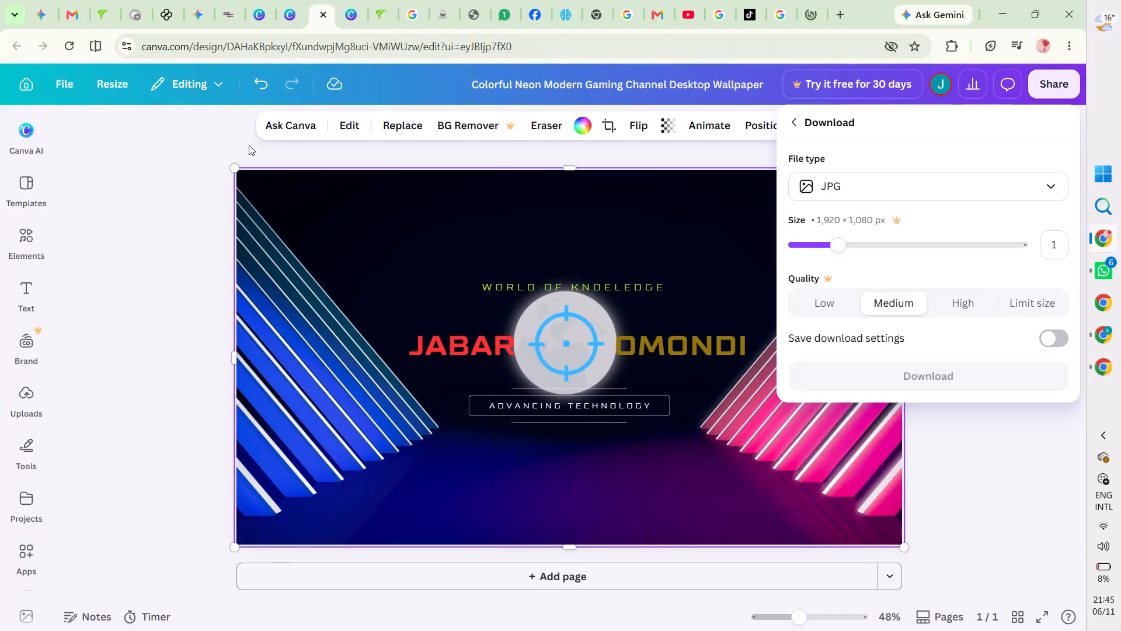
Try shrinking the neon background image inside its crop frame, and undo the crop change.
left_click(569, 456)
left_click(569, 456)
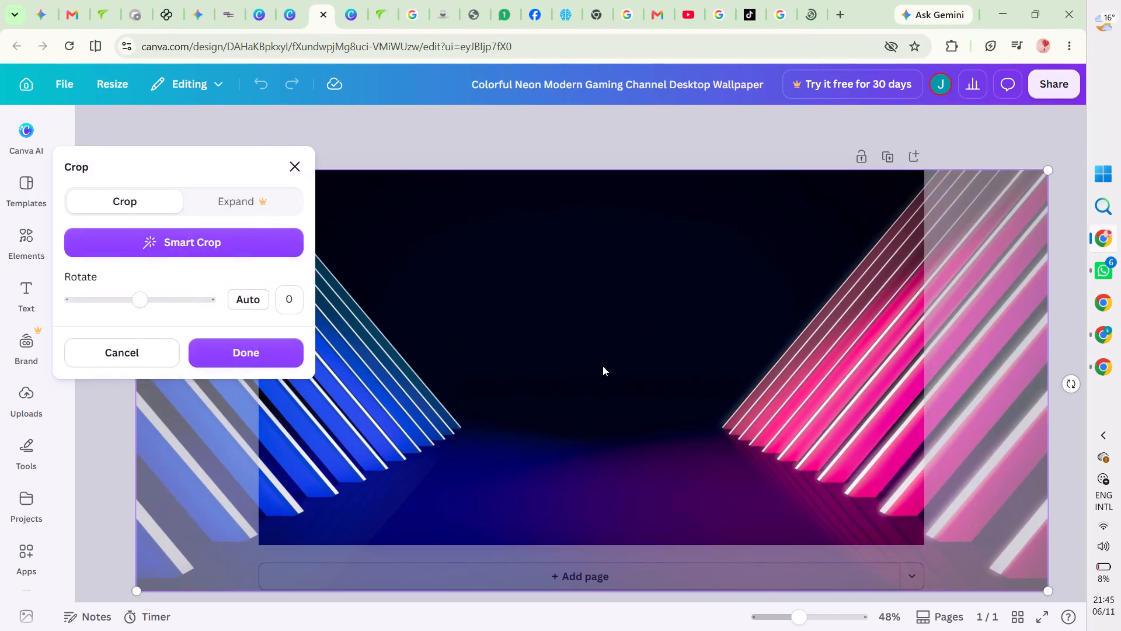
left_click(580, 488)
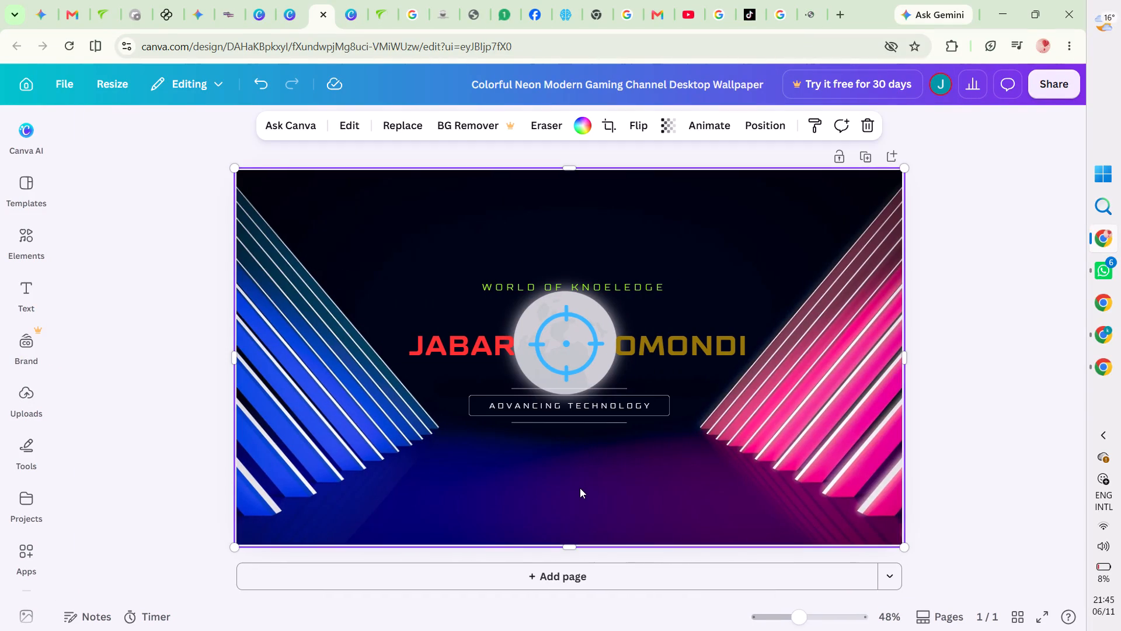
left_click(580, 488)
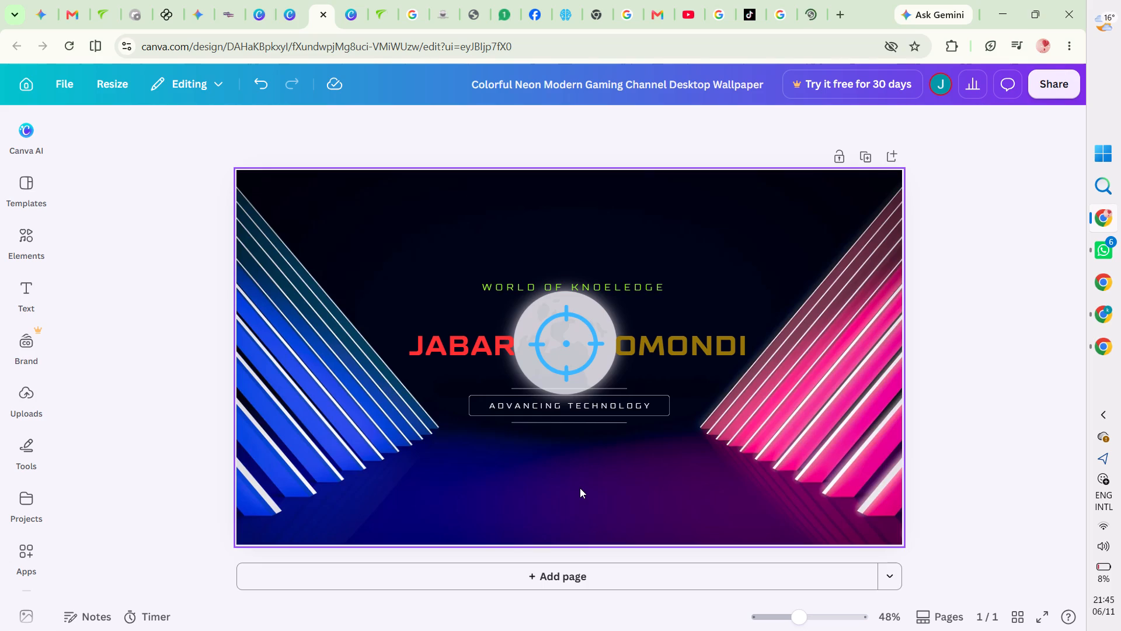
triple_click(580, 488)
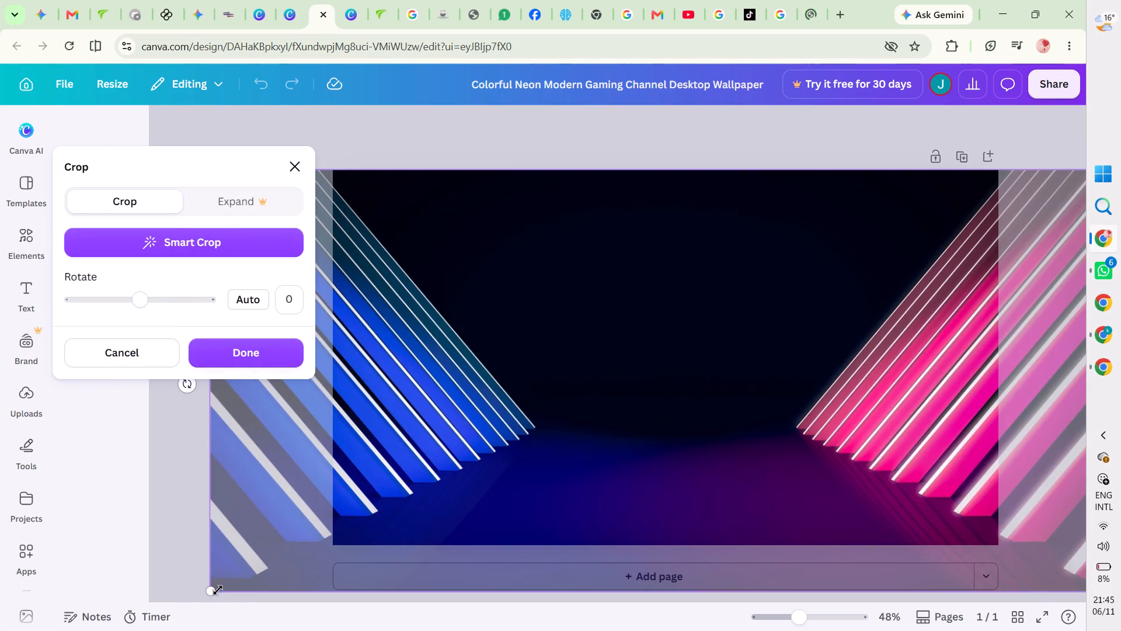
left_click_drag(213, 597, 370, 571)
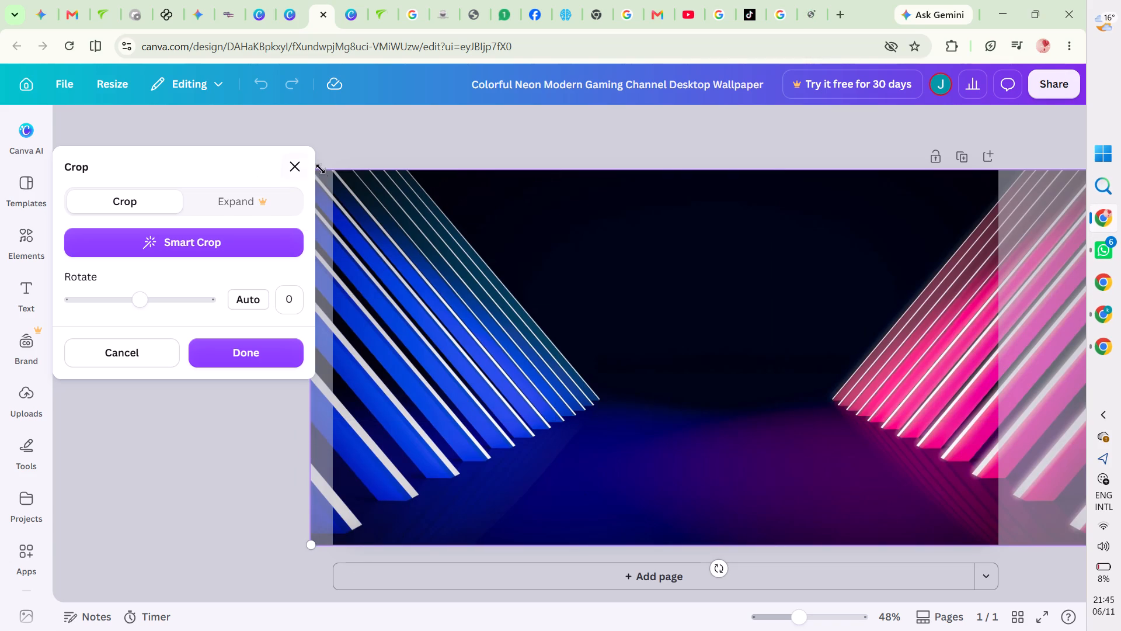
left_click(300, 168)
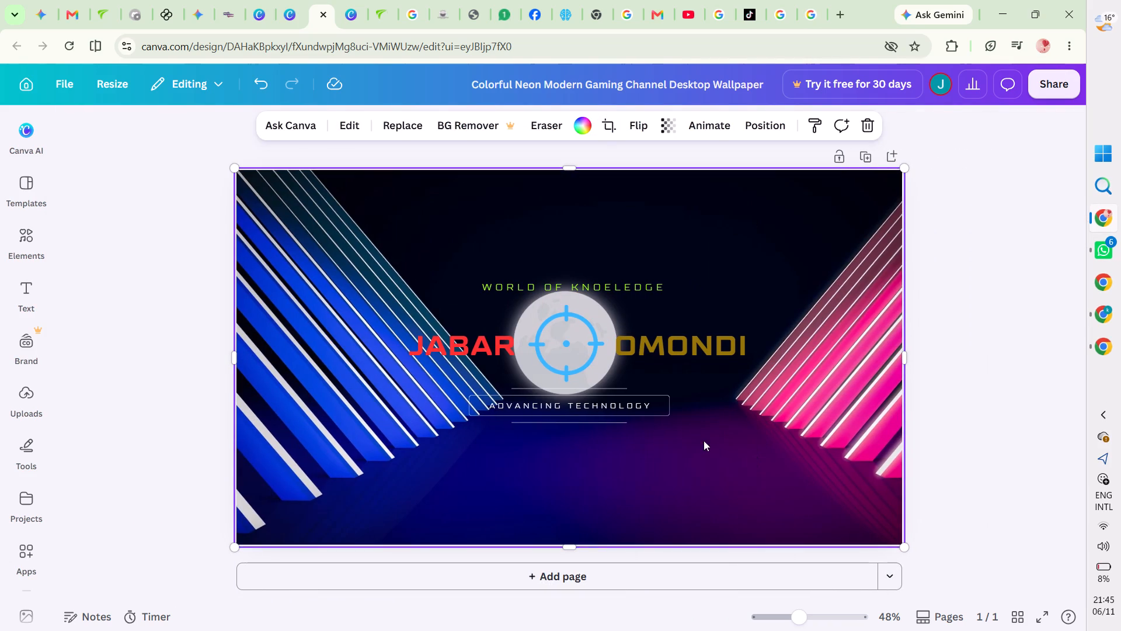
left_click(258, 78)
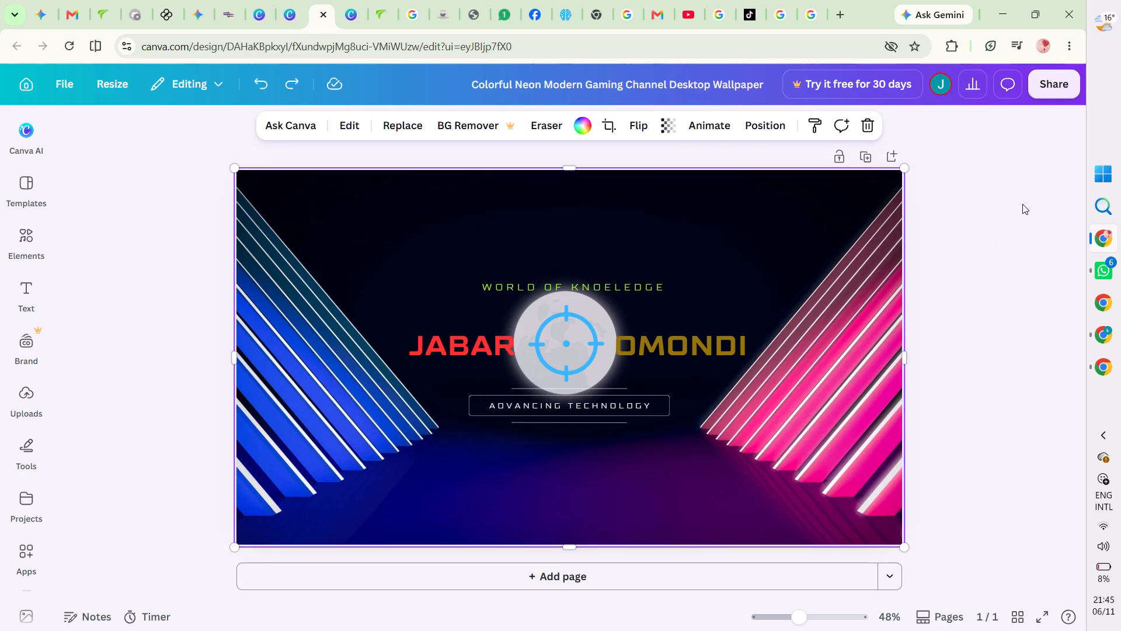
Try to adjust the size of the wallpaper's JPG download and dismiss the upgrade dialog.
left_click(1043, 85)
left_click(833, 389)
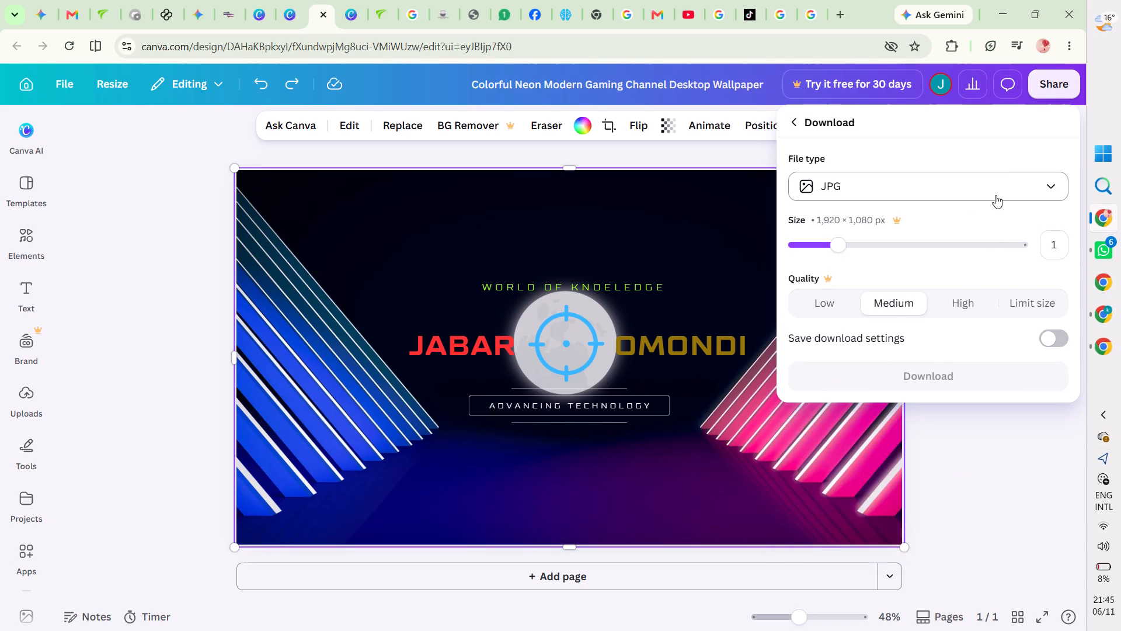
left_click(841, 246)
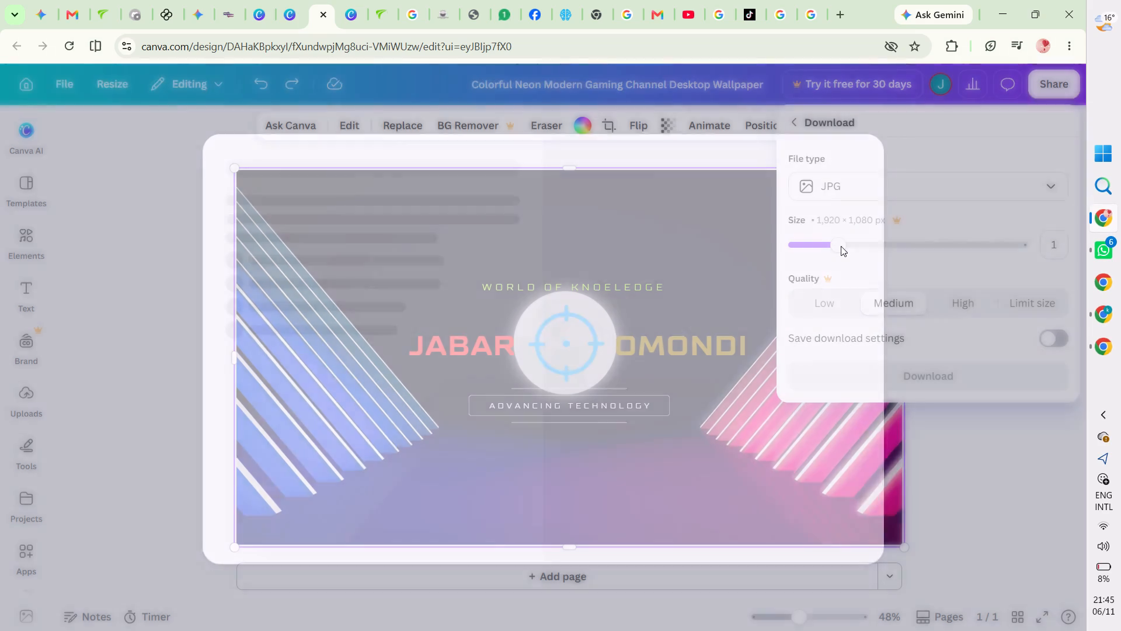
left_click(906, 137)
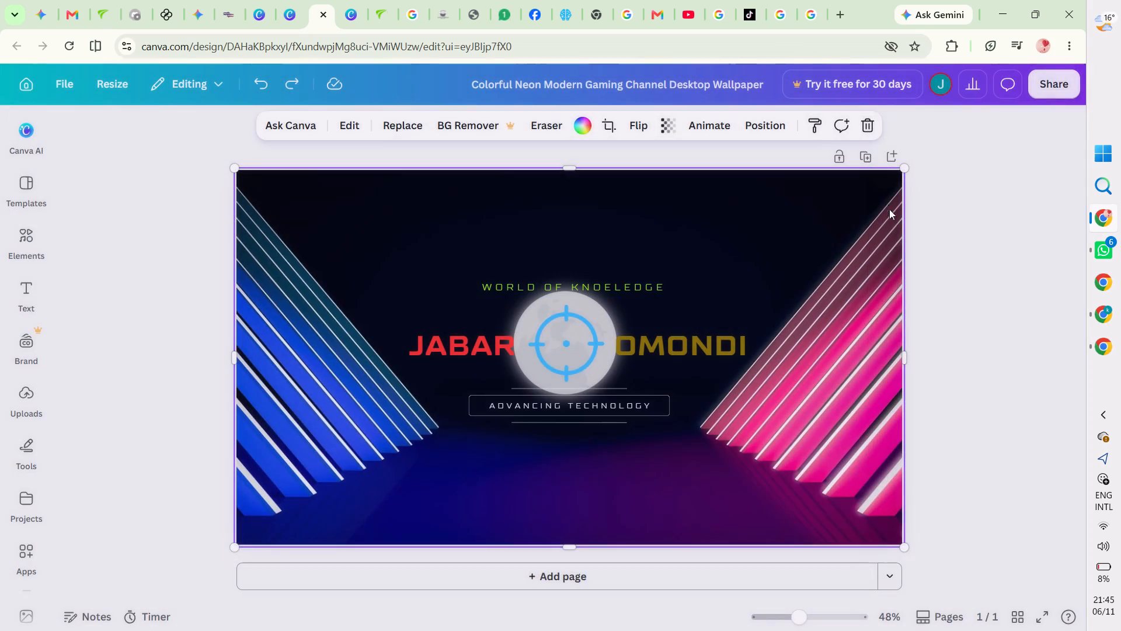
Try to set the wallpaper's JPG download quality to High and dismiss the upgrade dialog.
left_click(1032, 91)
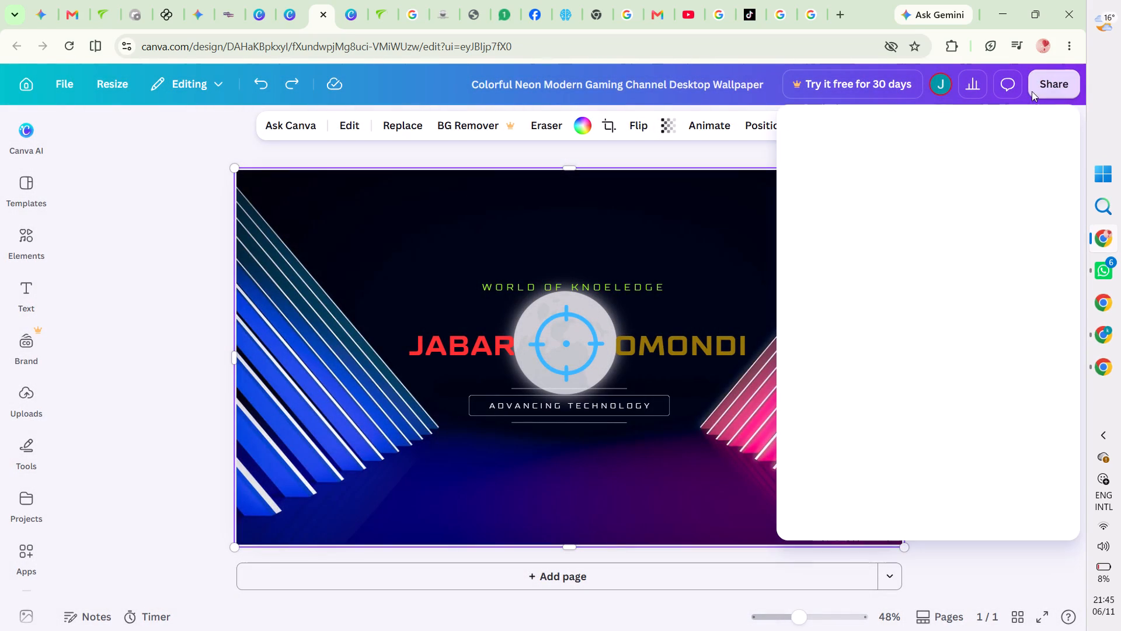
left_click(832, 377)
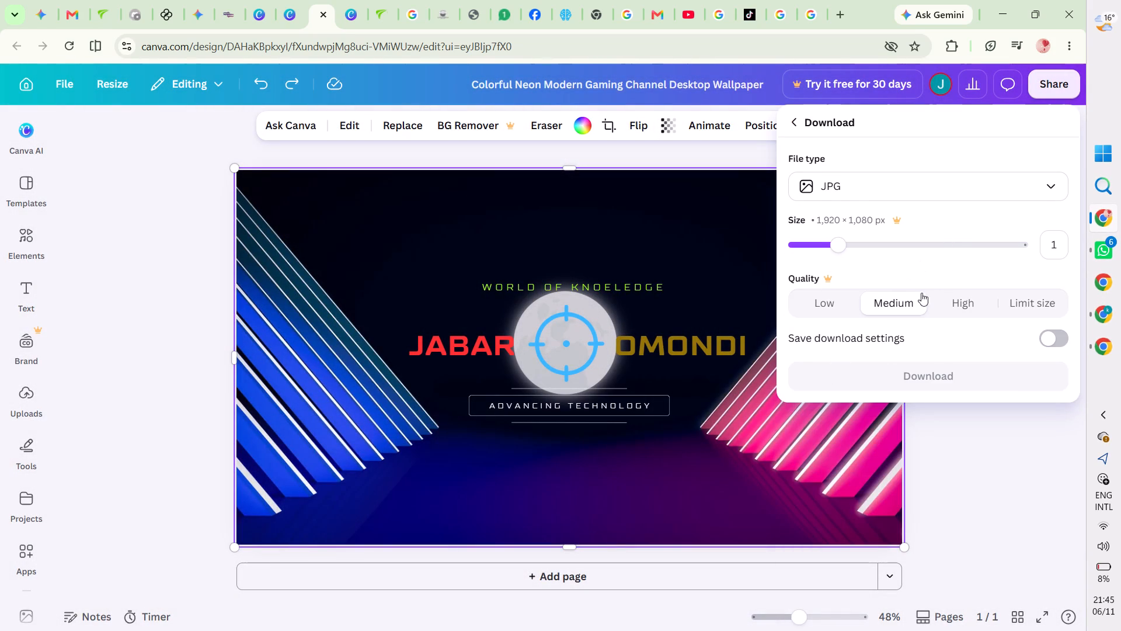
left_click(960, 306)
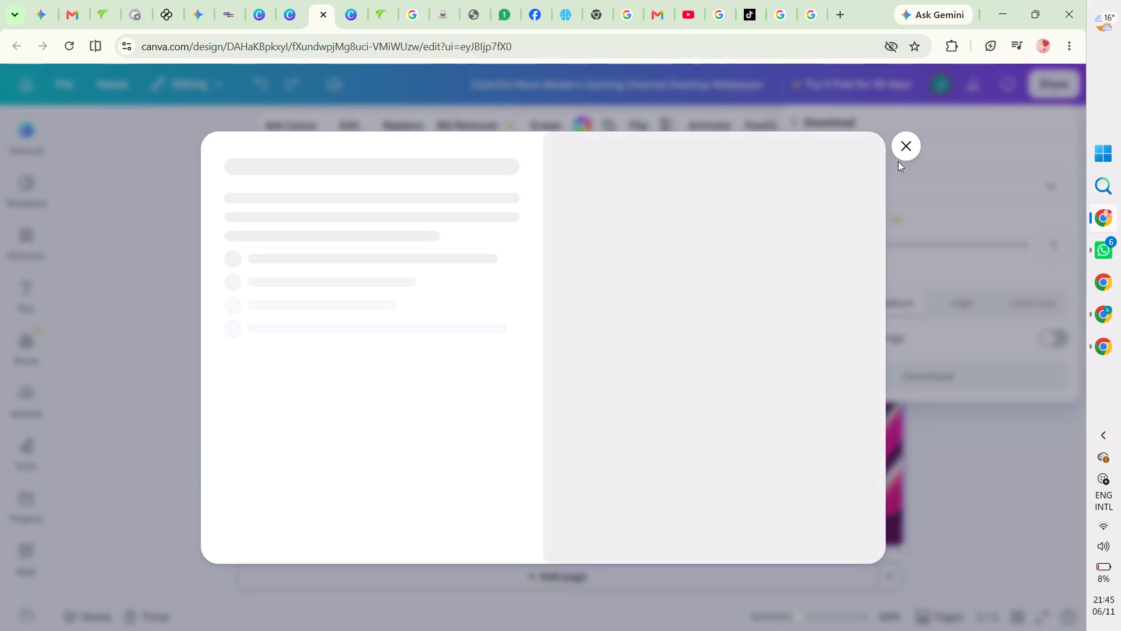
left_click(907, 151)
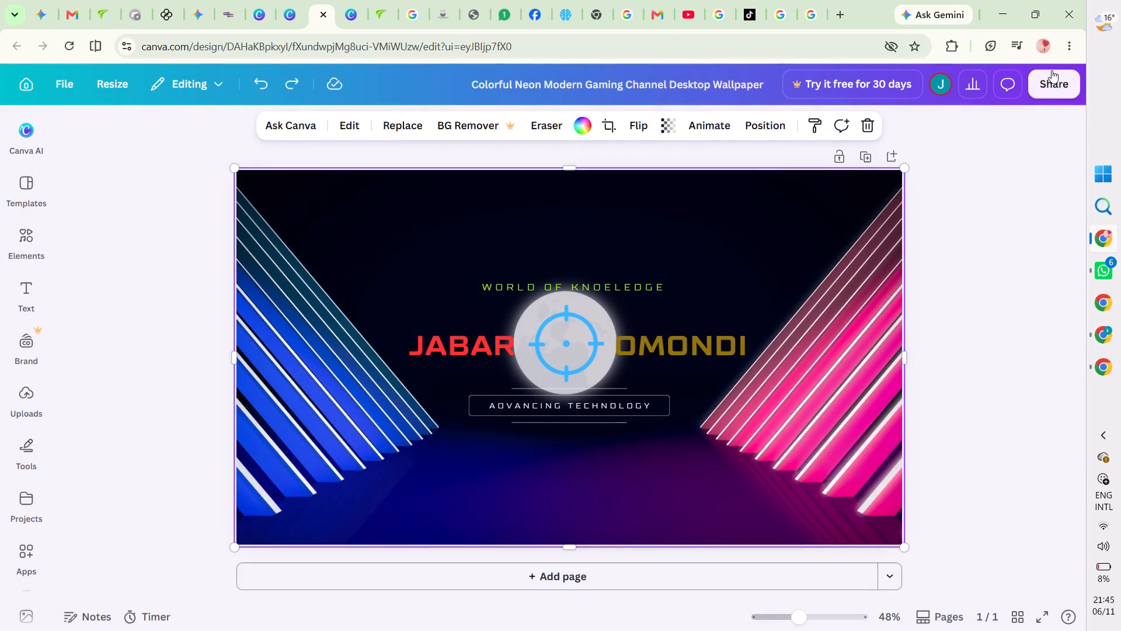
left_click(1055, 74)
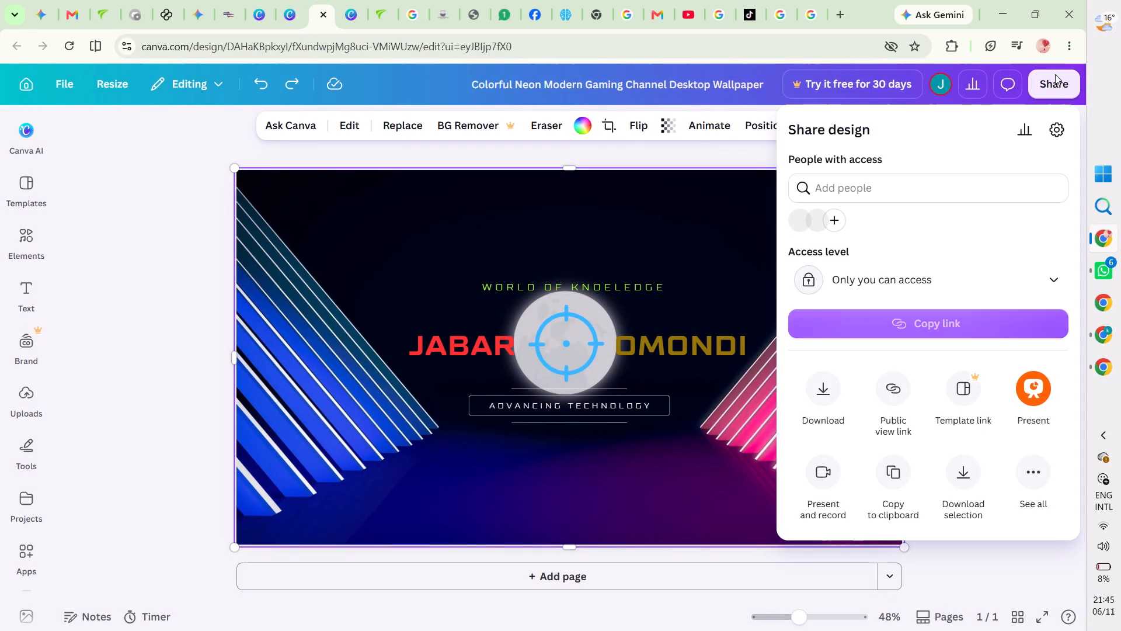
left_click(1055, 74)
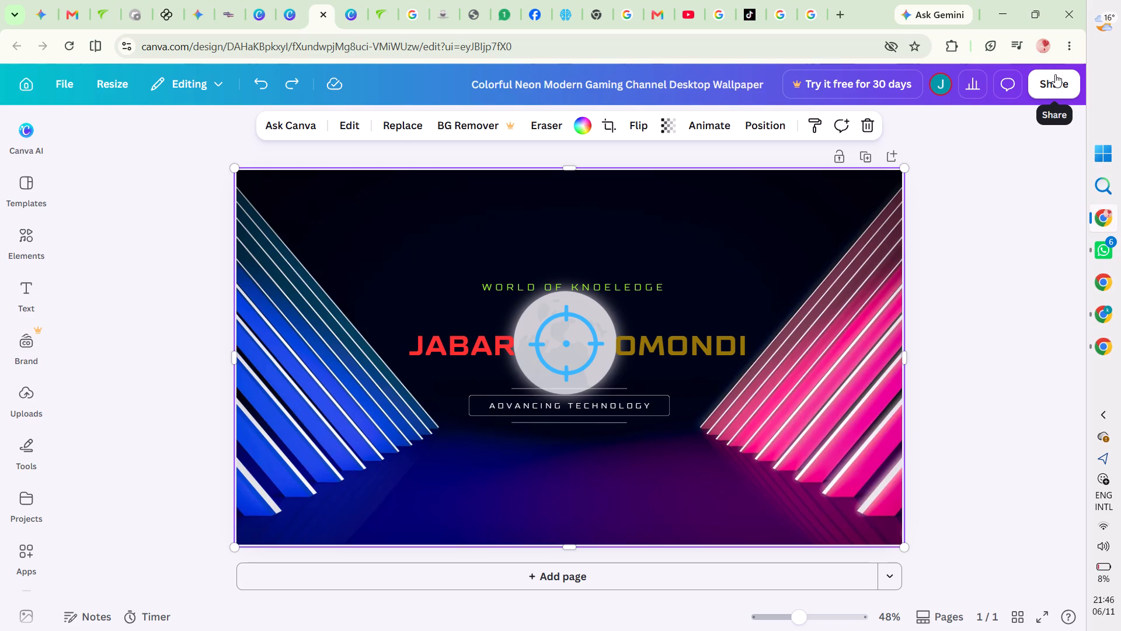
Download the neon gaming wallpaper as a JPG at 1,920 × 1,080 px with Medium quality.
left_click(1055, 82)
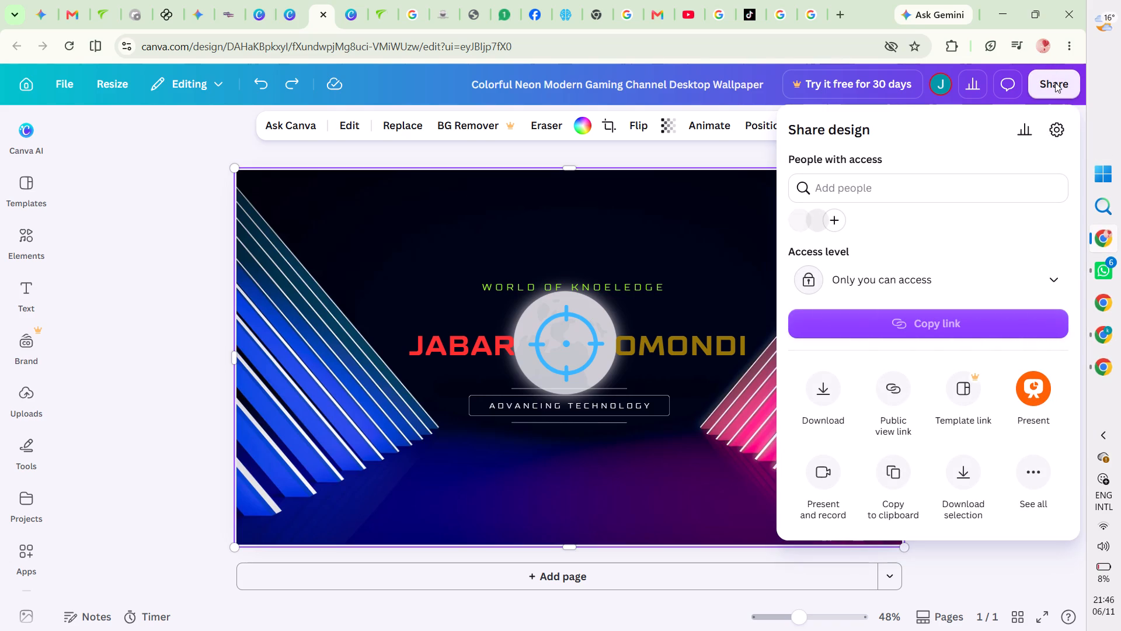
left_click(828, 399)
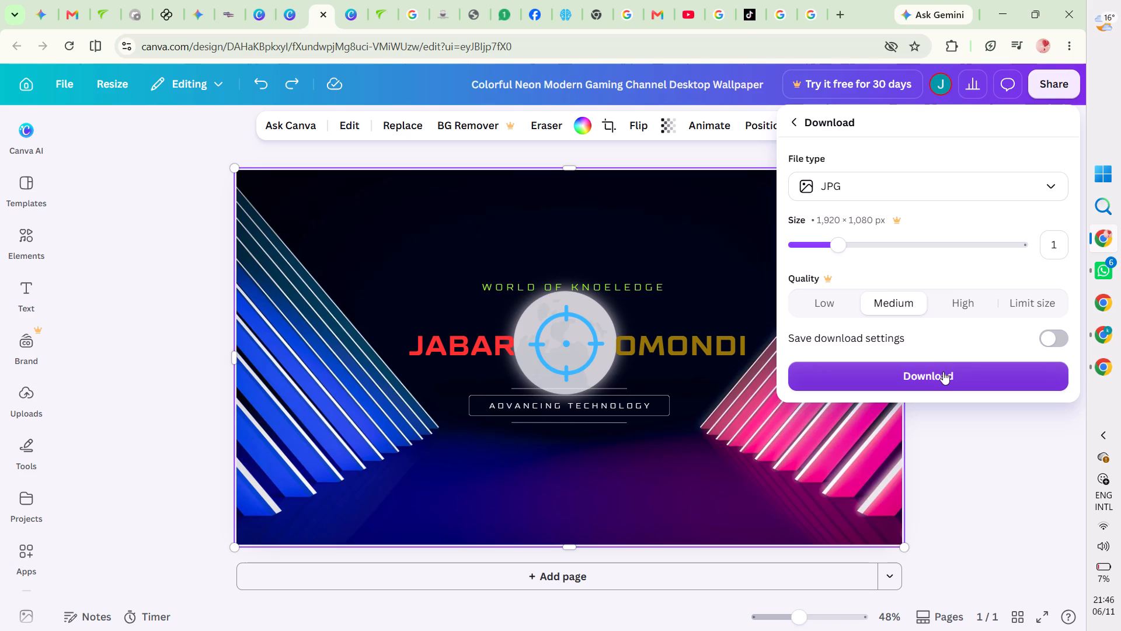
left_click(942, 372)
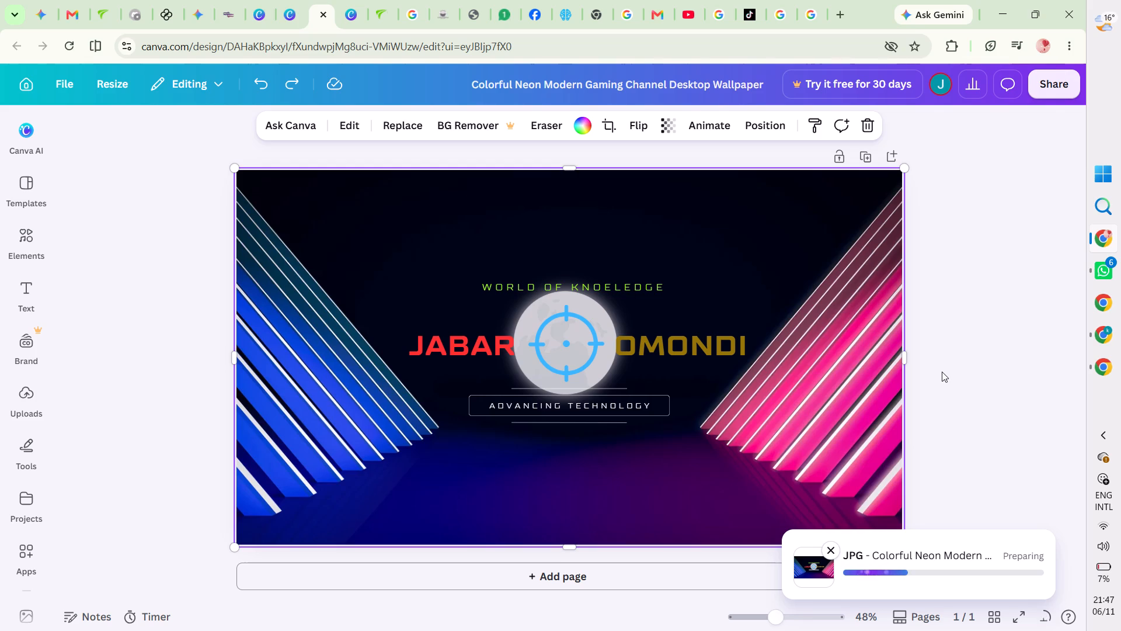
Return to the desktop wallpaper template results and browse the designs for another wallpaper option.
left_click(259, 8)
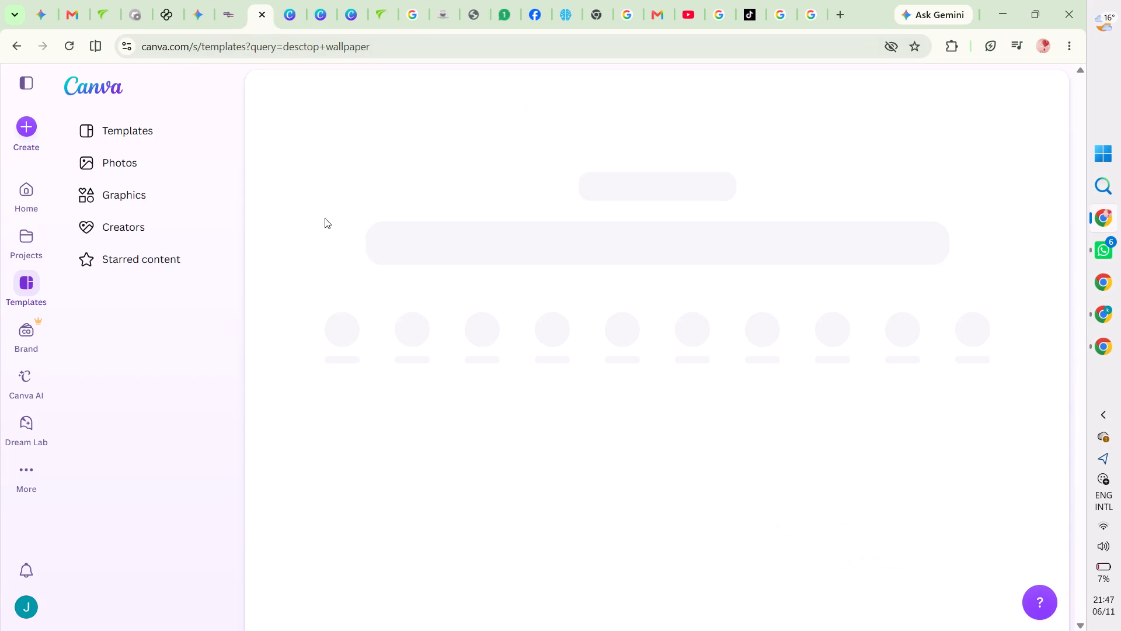
scroll(335, 237, "down", 1)
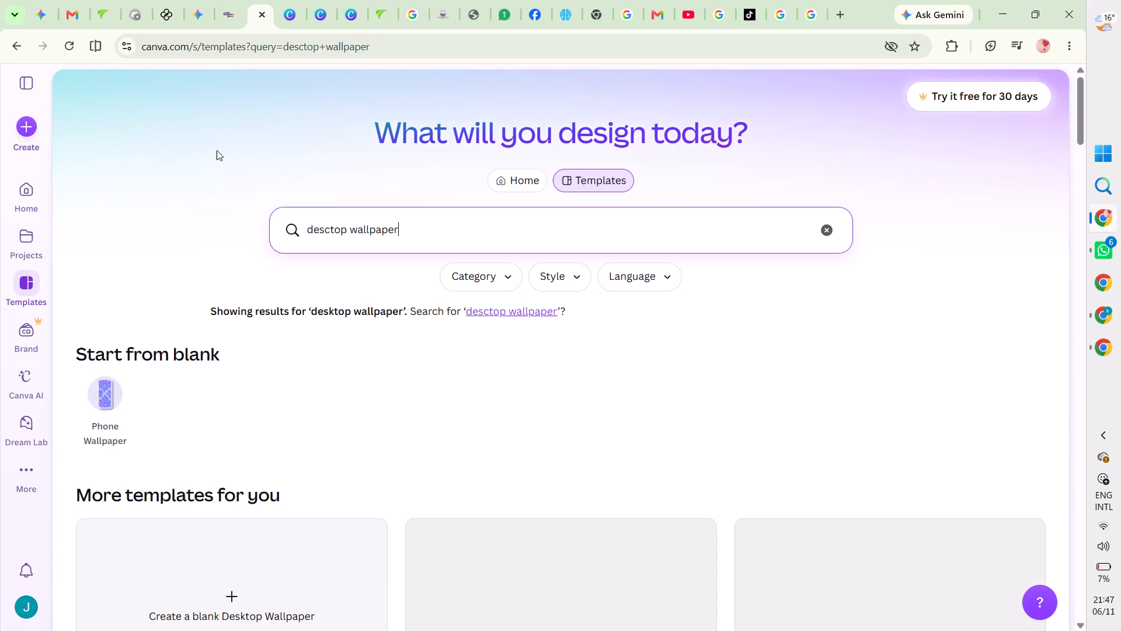
scroll(346, 331, "down", 3)
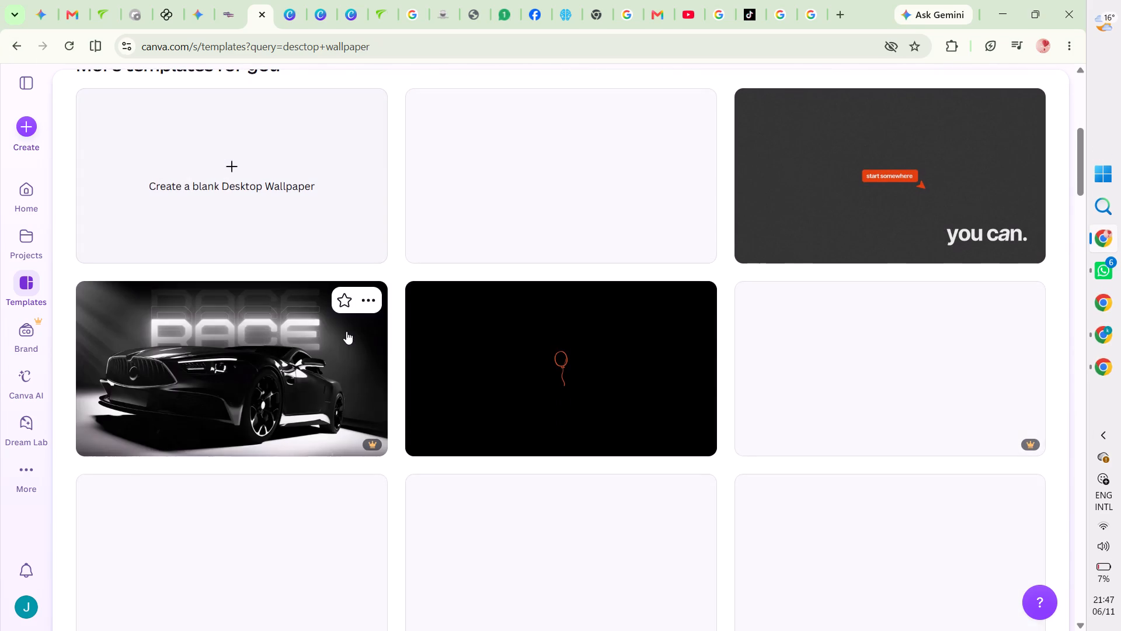
scroll(346, 331, "down", 1)
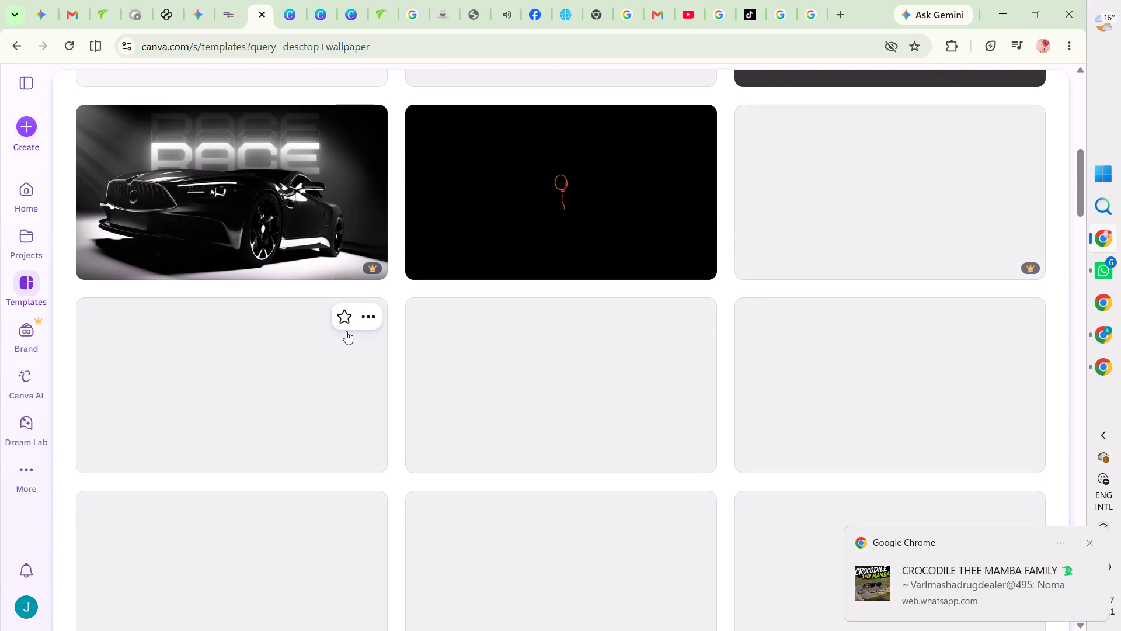
scroll(346, 331, "up", 2)
scroll(346, 331, "down", 6)
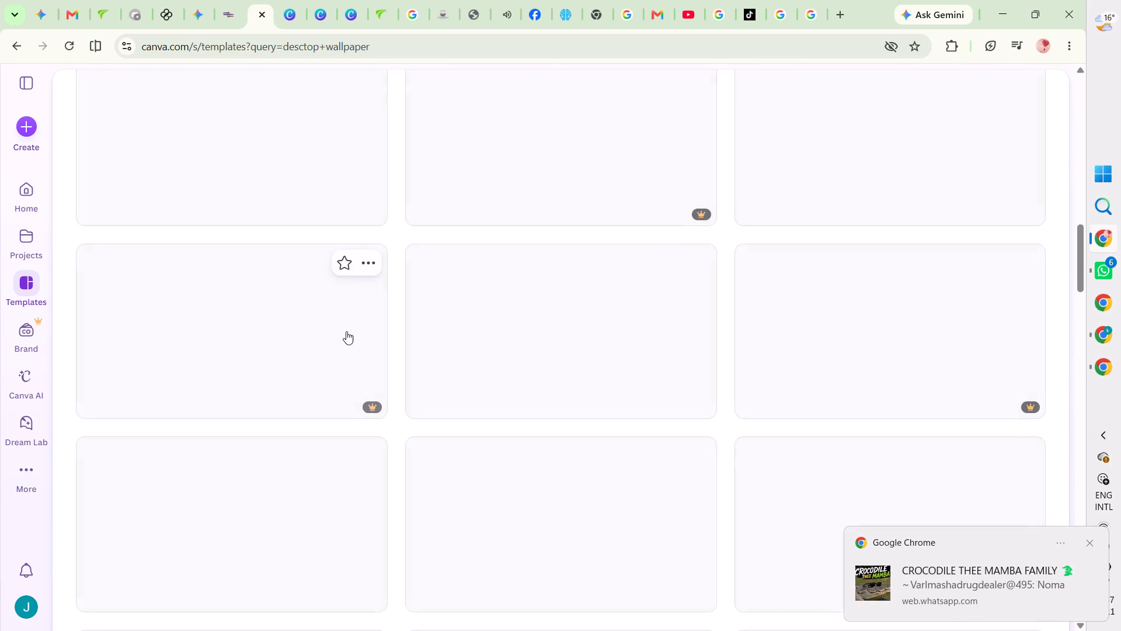
scroll(346, 331, "up", 8)
scroll(346, 331, "down", 15)
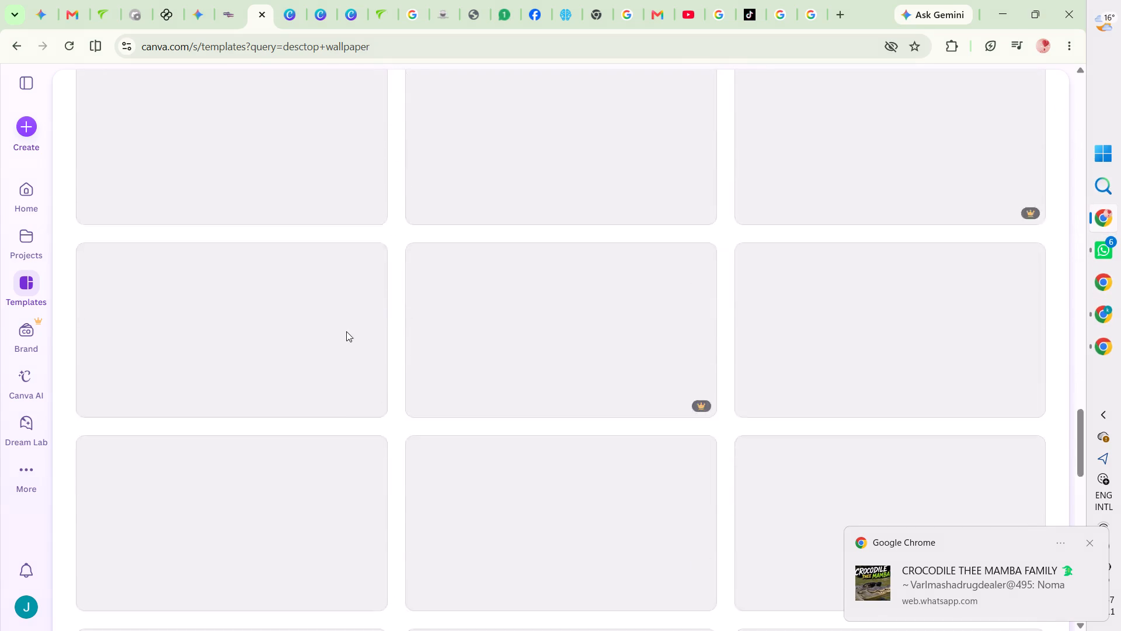
scroll(346, 331, "down", 12)
scroll(346, 331, "up", 2)
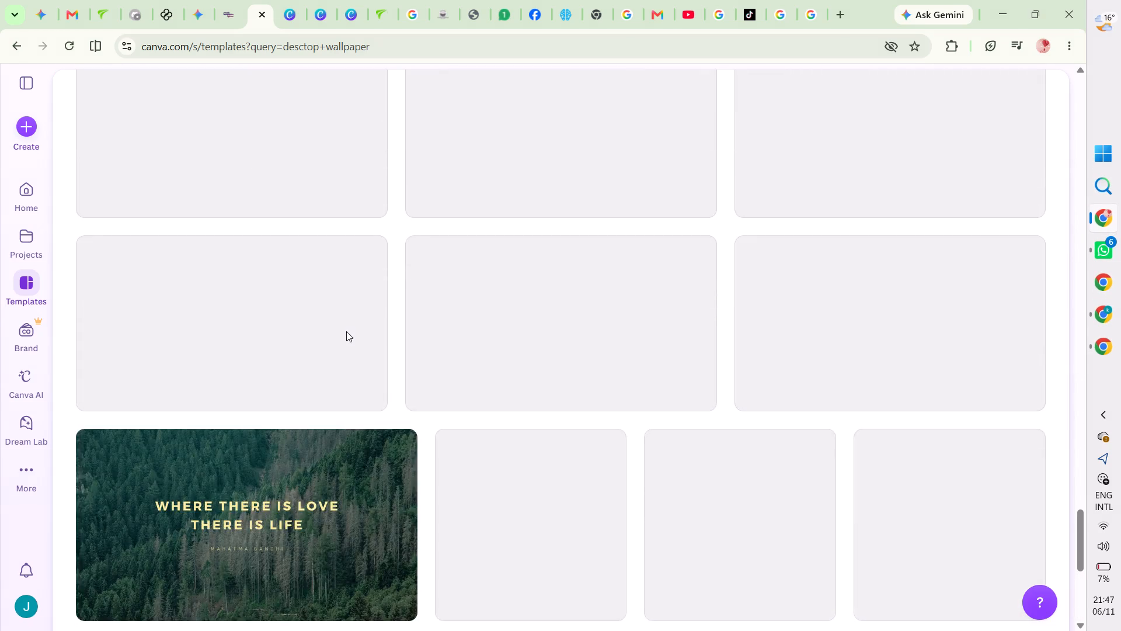
scroll(346, 331, "down", 9)
scroll(346, 331, "up", 2)
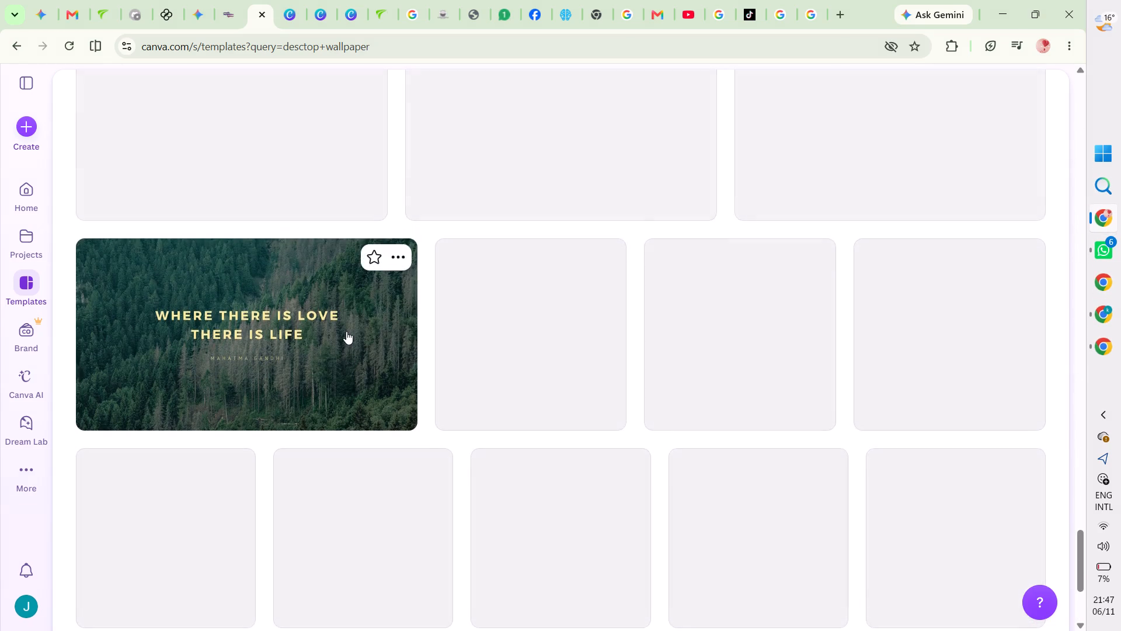
scroll(346, 331, "up", 4)
scroll(346, 331, "down", 3)
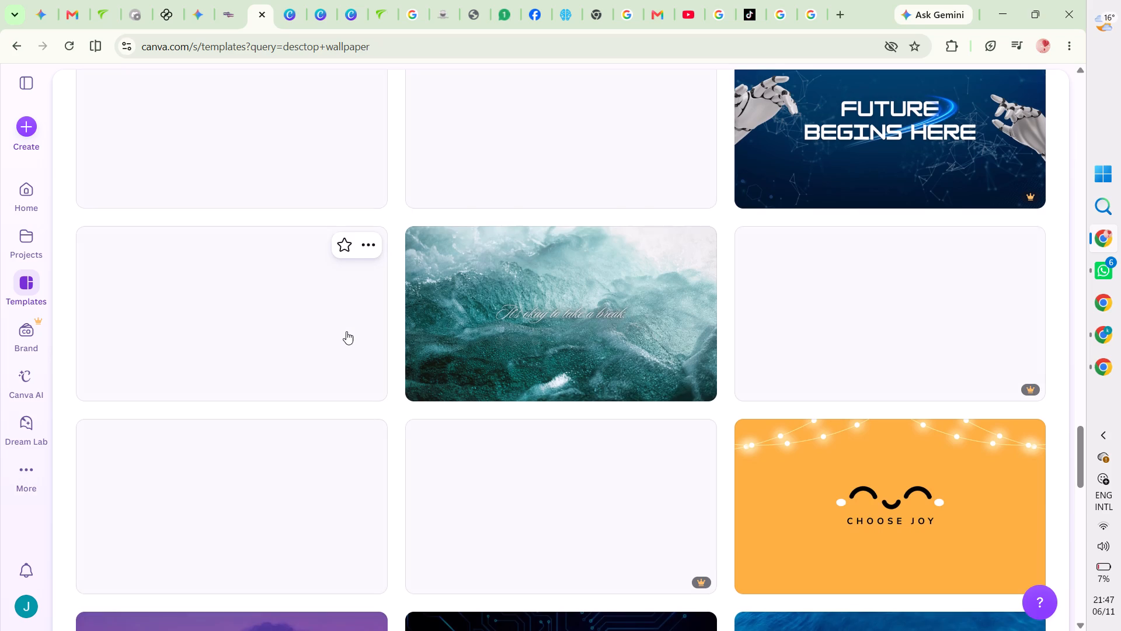
scroll(346, 331, "up", 1)
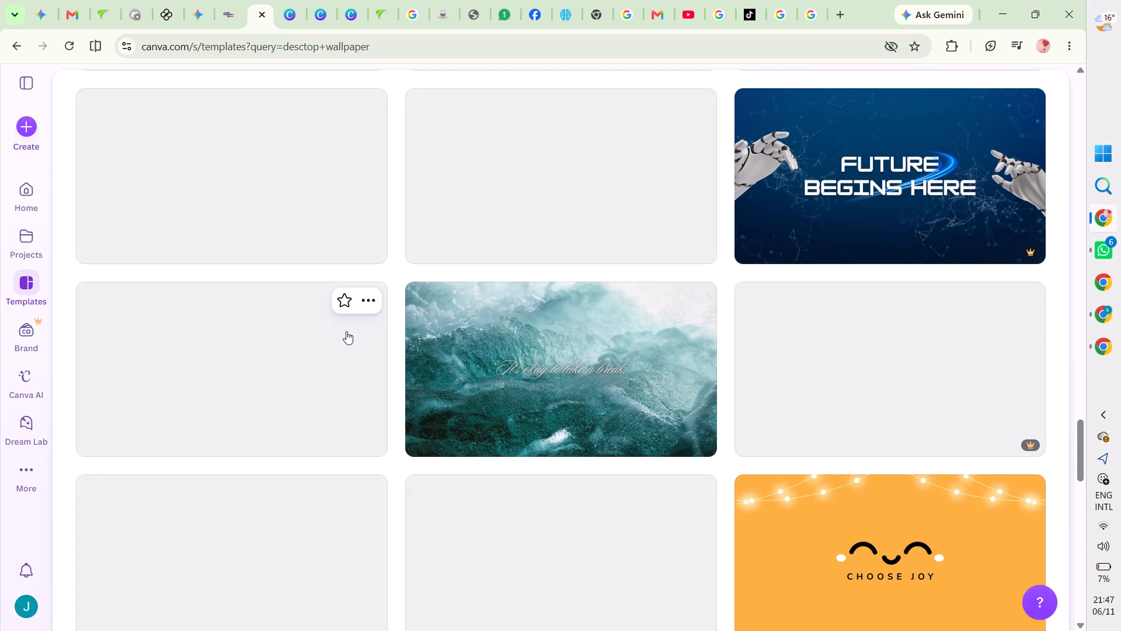
scroll(486, 446, "down", 2)
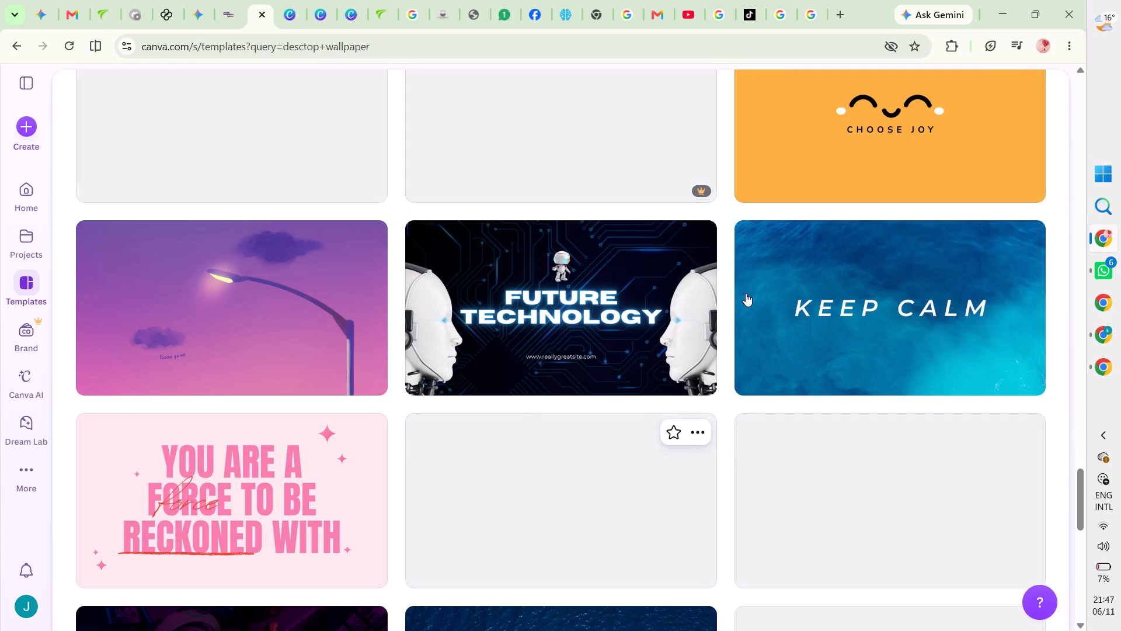
scroll(673, 346, "down", 2)
scroll(673, 346, "up", 2)
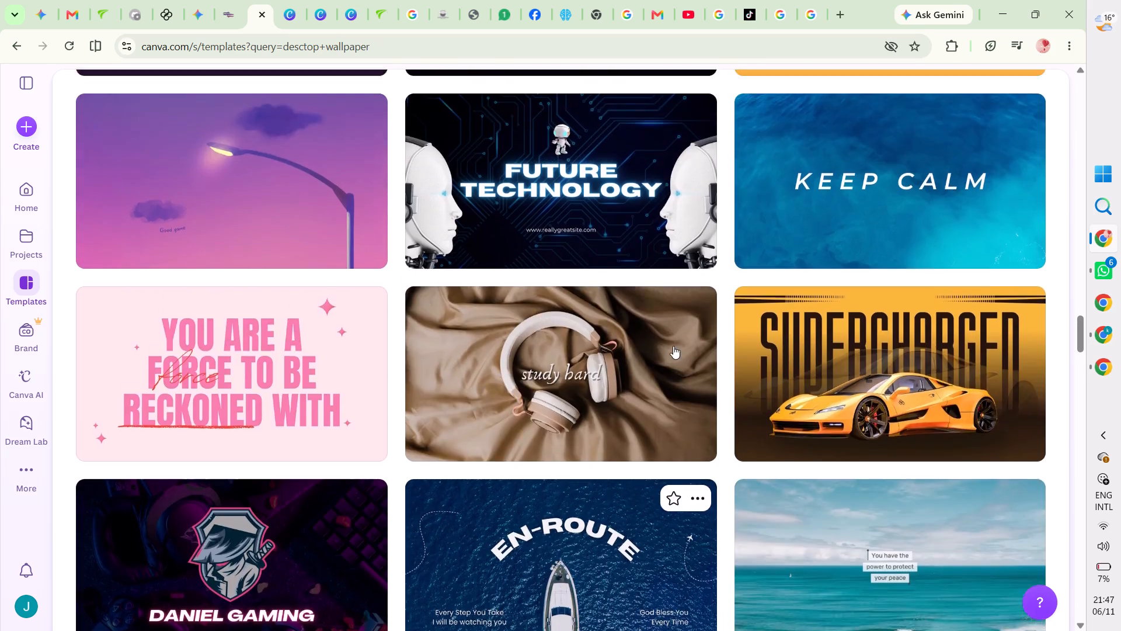
scroll(673, 346, "up", 3)
scroll(673, 346, "down", 3)
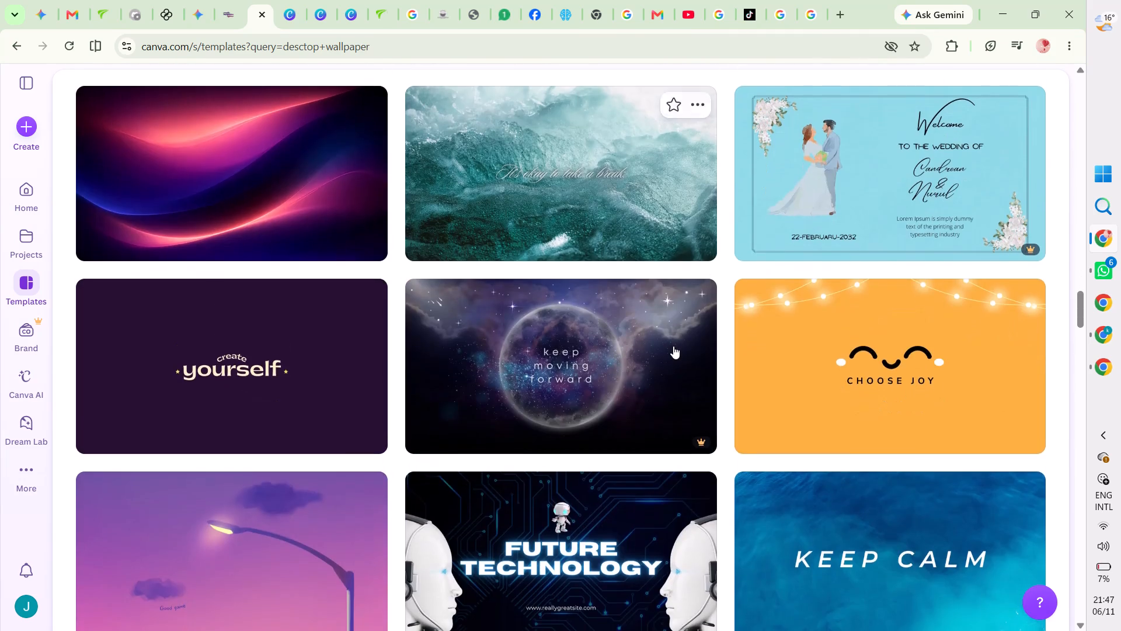
scroll(673, 346, "up", 5)
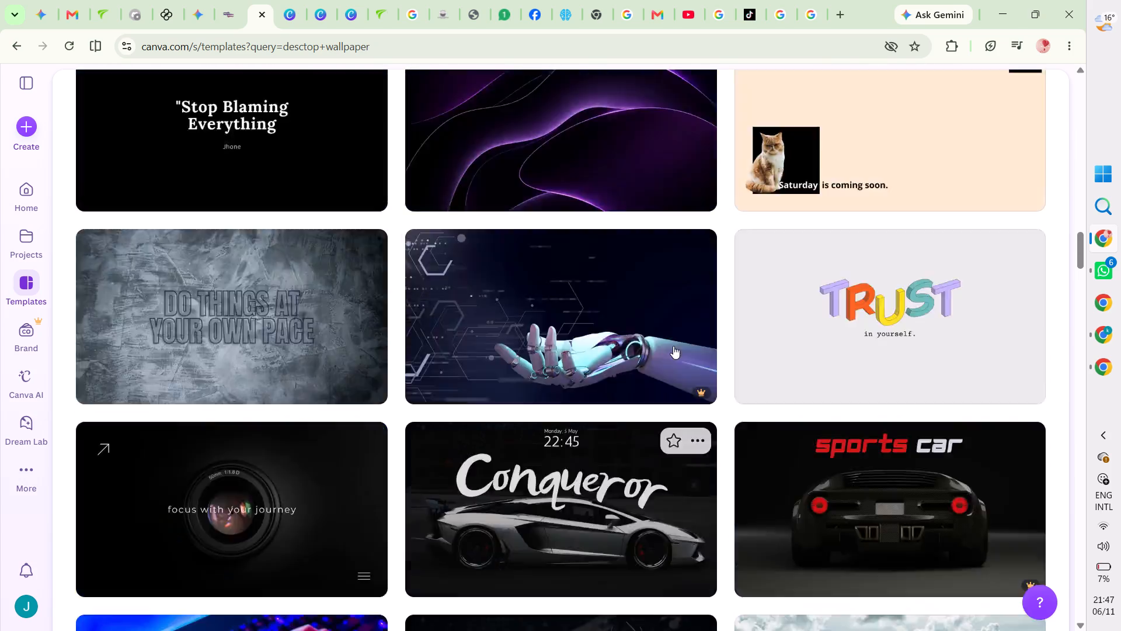
scroll(673, 346, "up", 1)
scroll(673, 346, "down", 4)
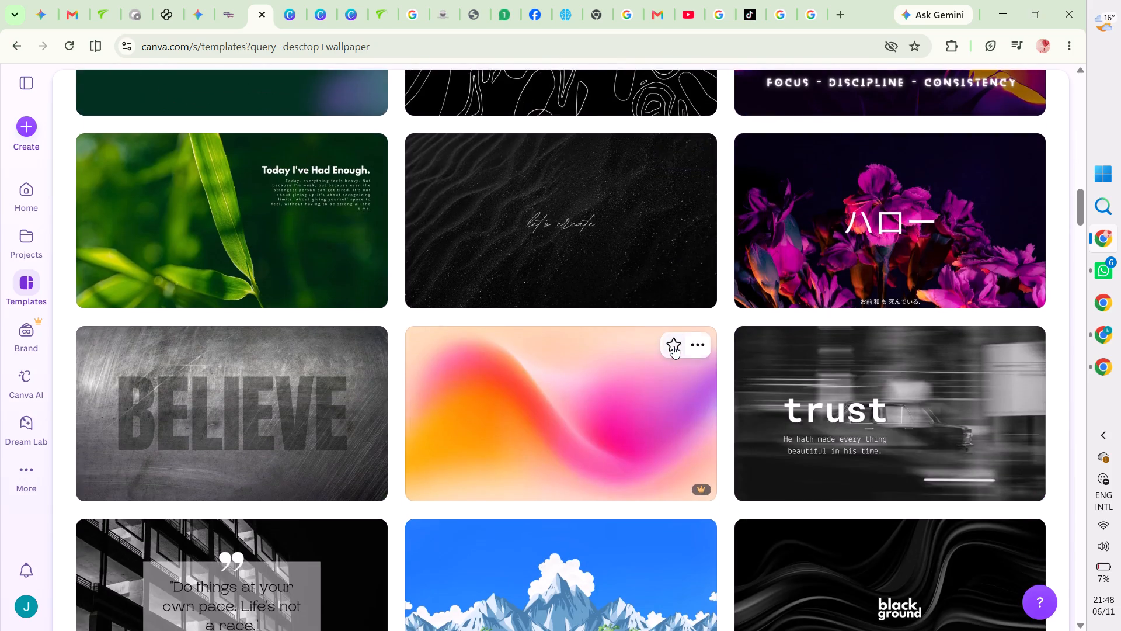
scroll(673, 346, "down", 2)
scroll(673, 346, "up", 4)
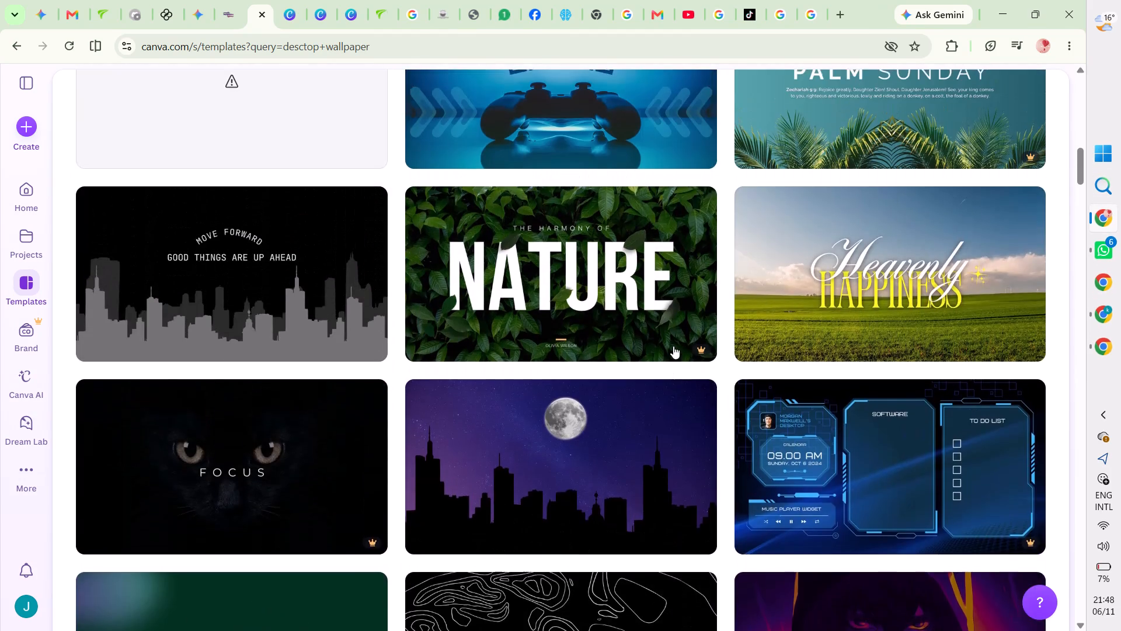
scroll(673, 346, "up", 7)
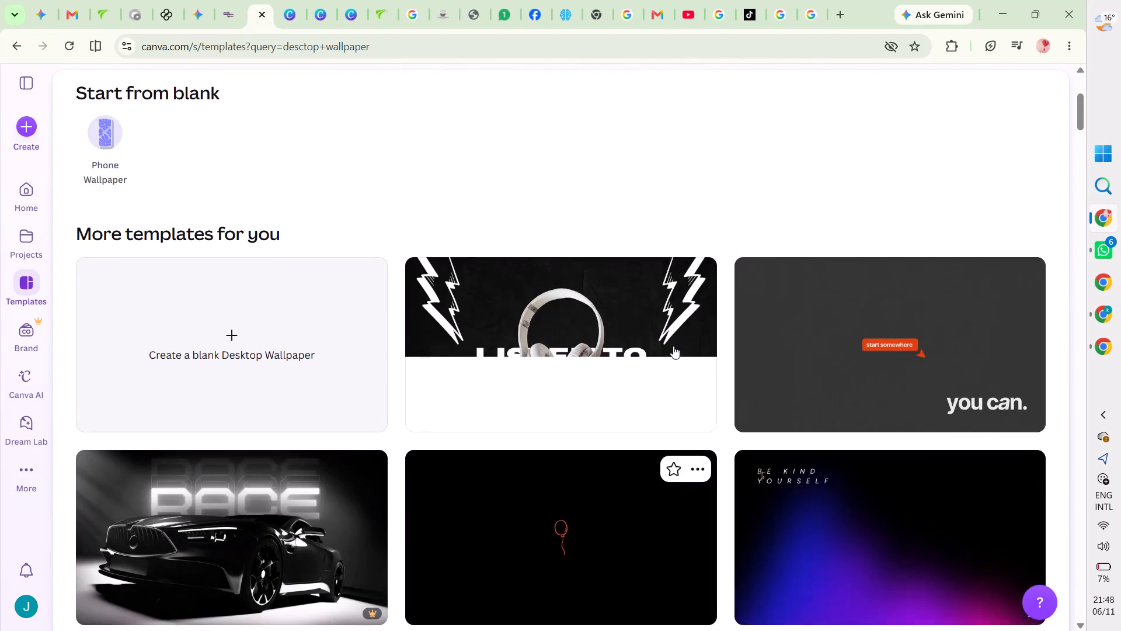
scroll(673, 346, "down", 9)
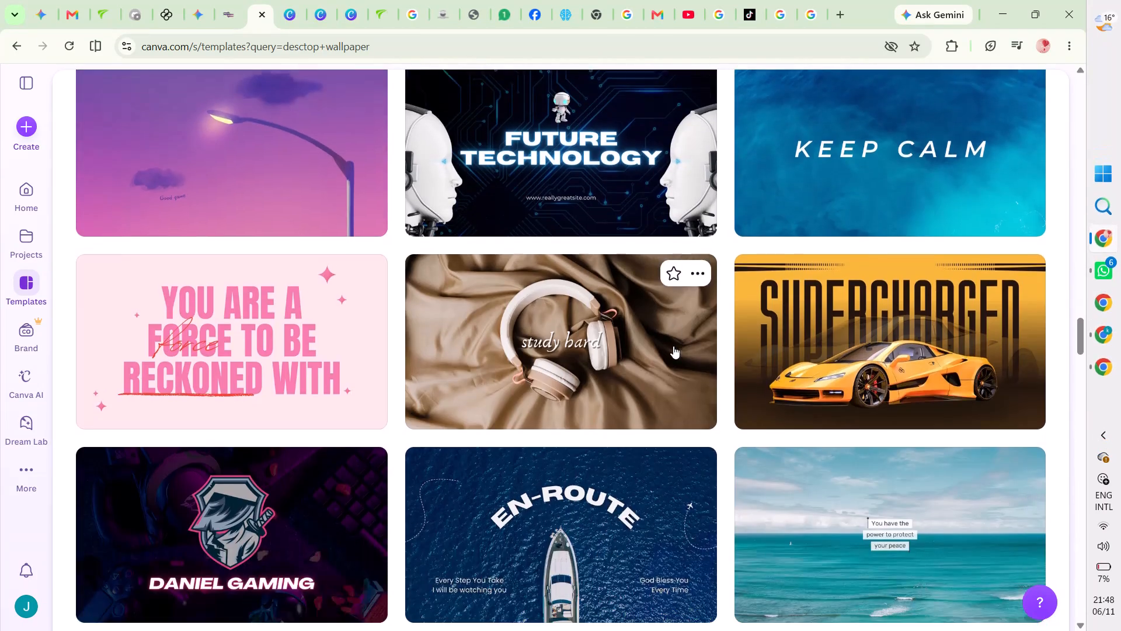
scroll(673, 346, "down", 5)
scroll(673, 346, "up", 1)
scroll(673, 346, "down", 1)
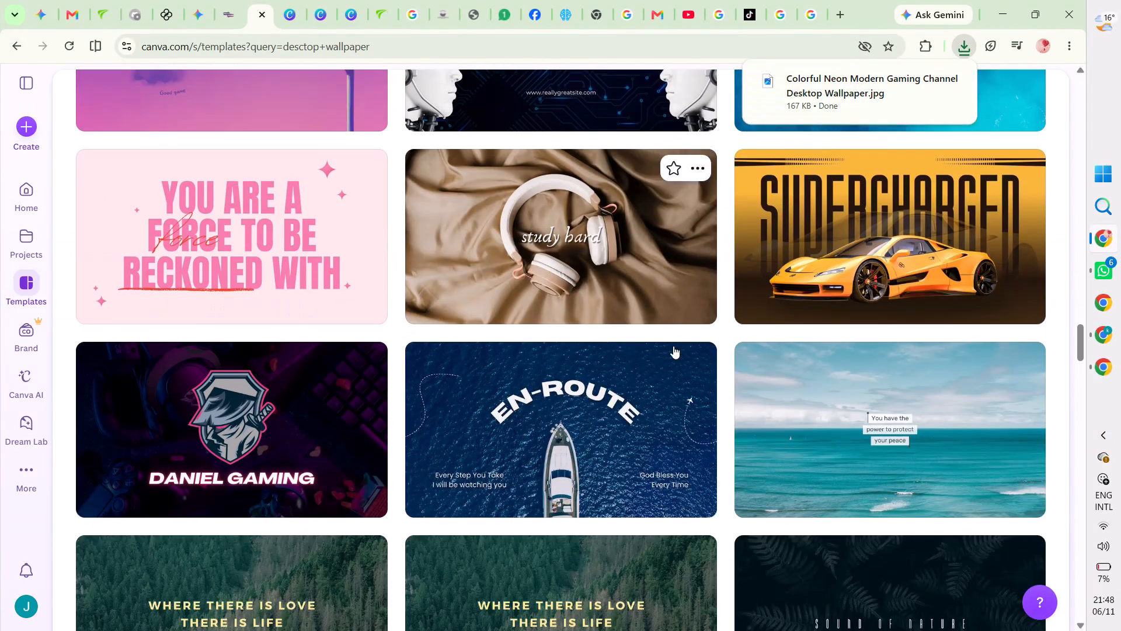
scroll(673, 346, "down", 2)
scroll(673, 346, "up", 1)
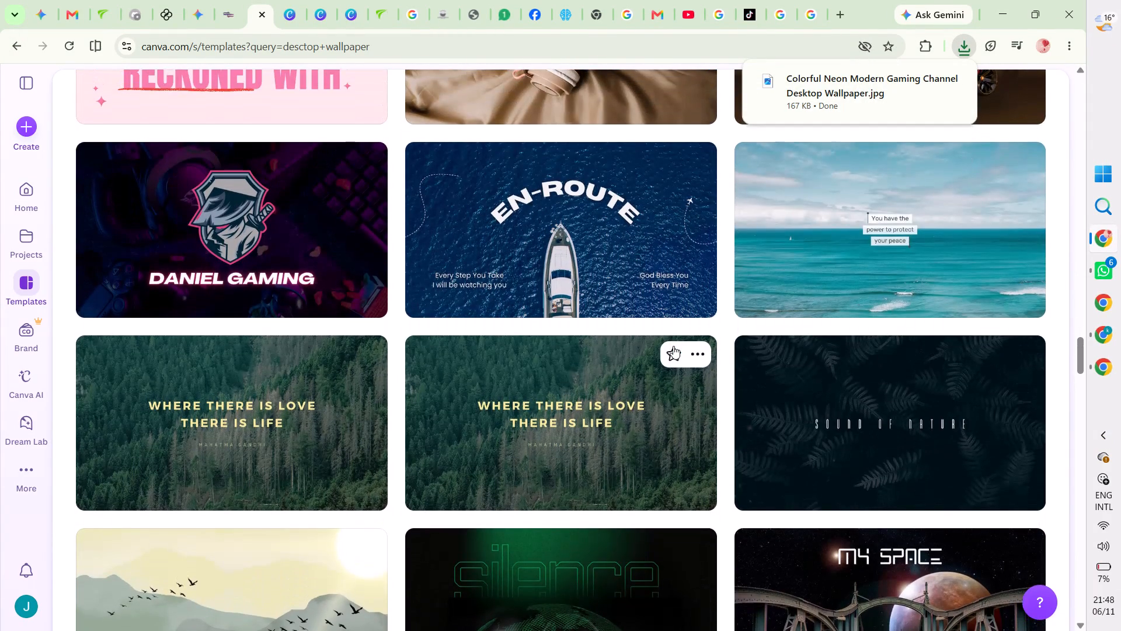
scroll(824, 334, "down", 1)
scroll(824, 334, "up", 2)
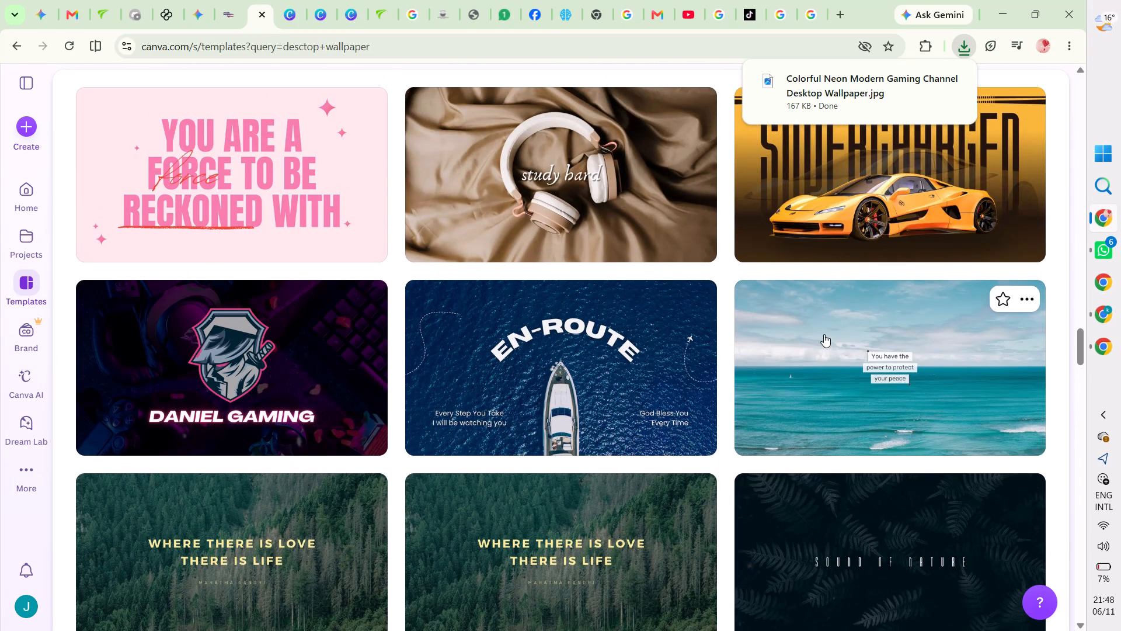
scroll(824, 334, "down", 1)
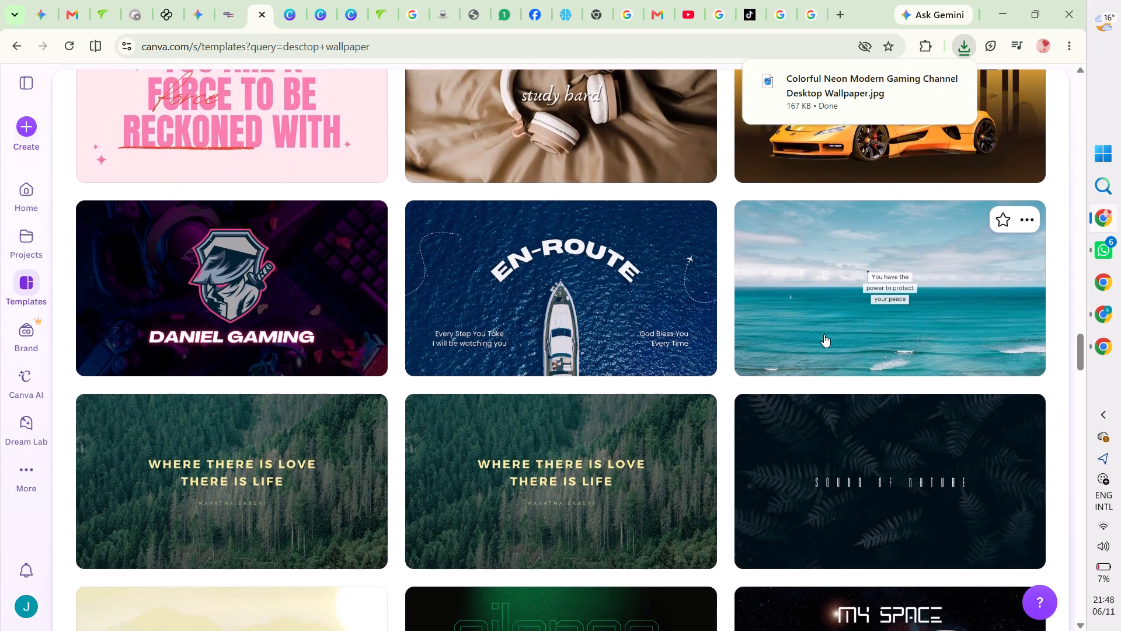
scroll(824, 334, "down", 2)
scroll(824, 334, "up", 1)
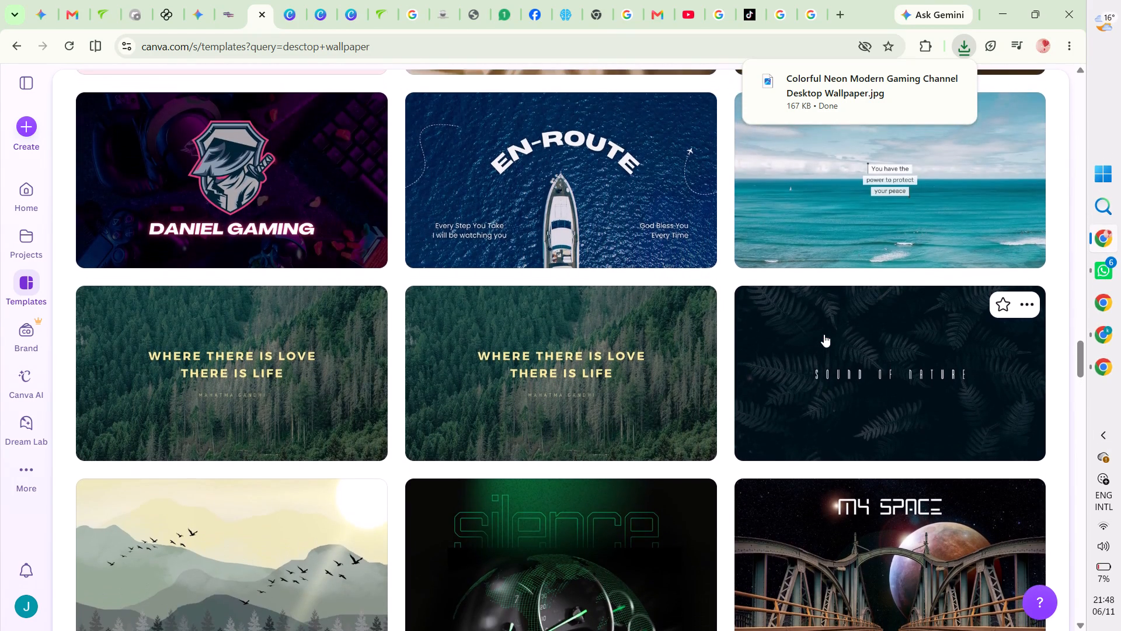
scroll(824, 334, "down", 4)
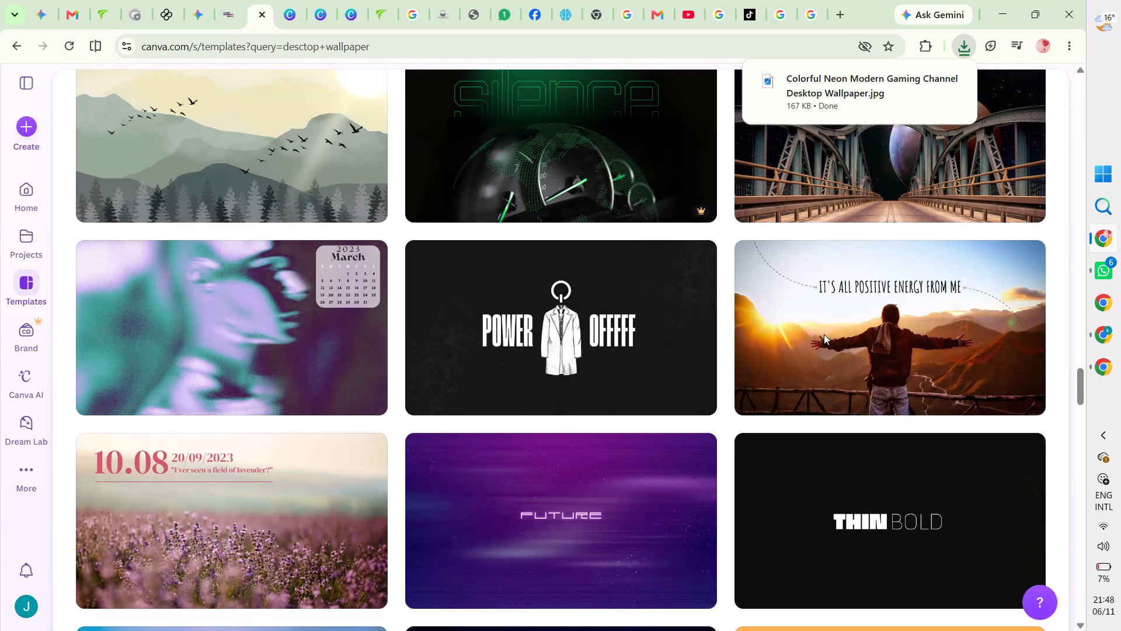
scroll(824, 334, "down", 1)
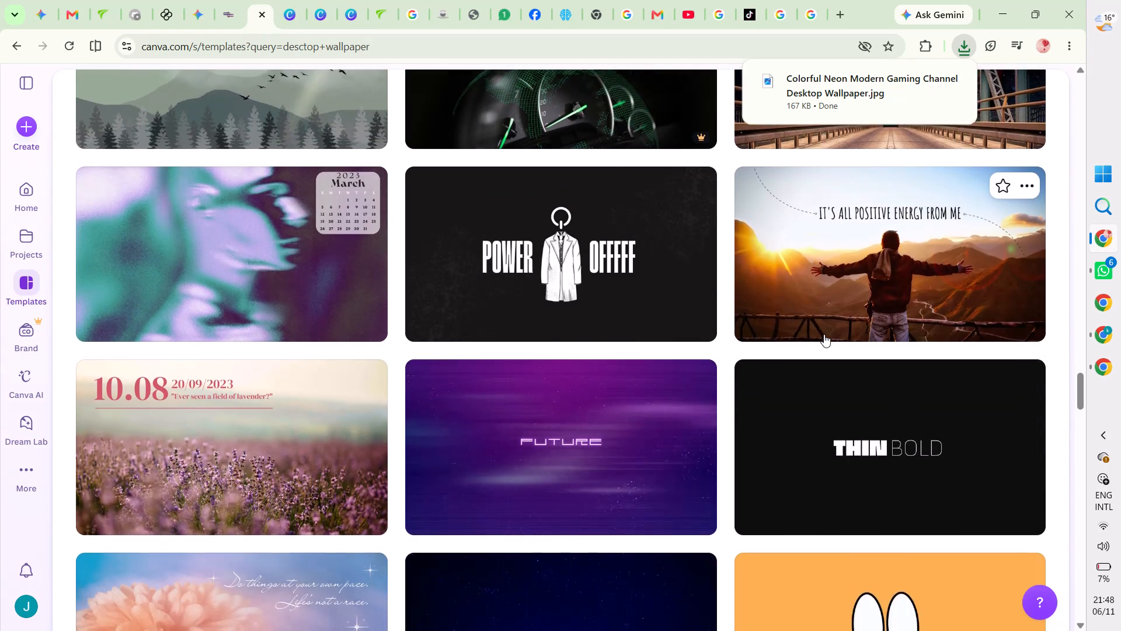
scroll(824, 334, "down", 3)
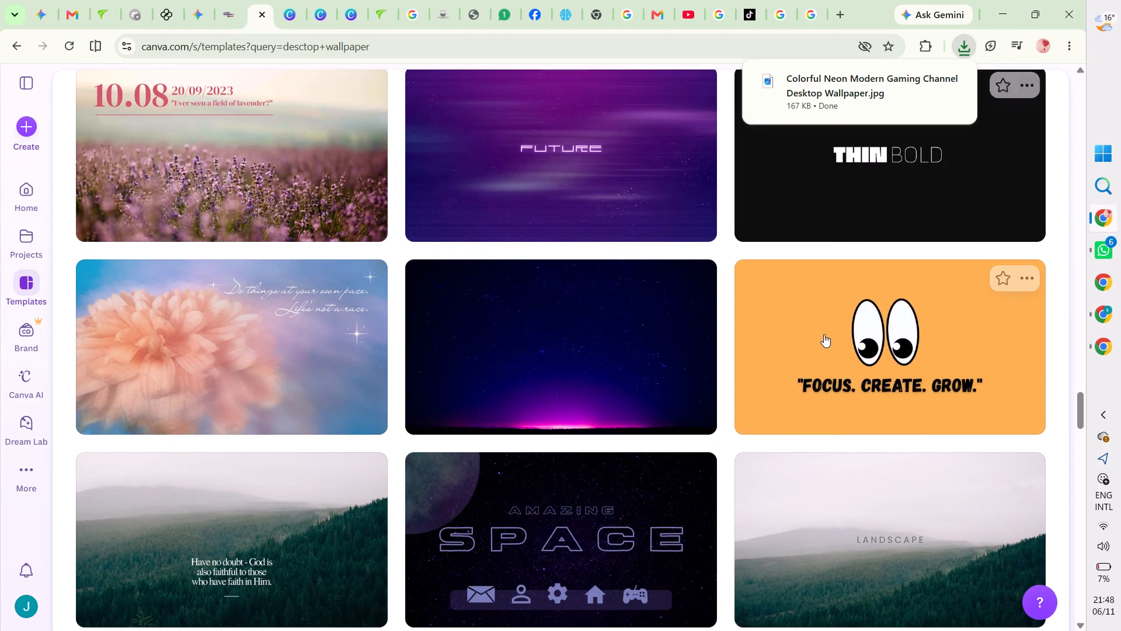
scroll(824, 334, "down", 2)
scroll(824, 334, "up", 2)
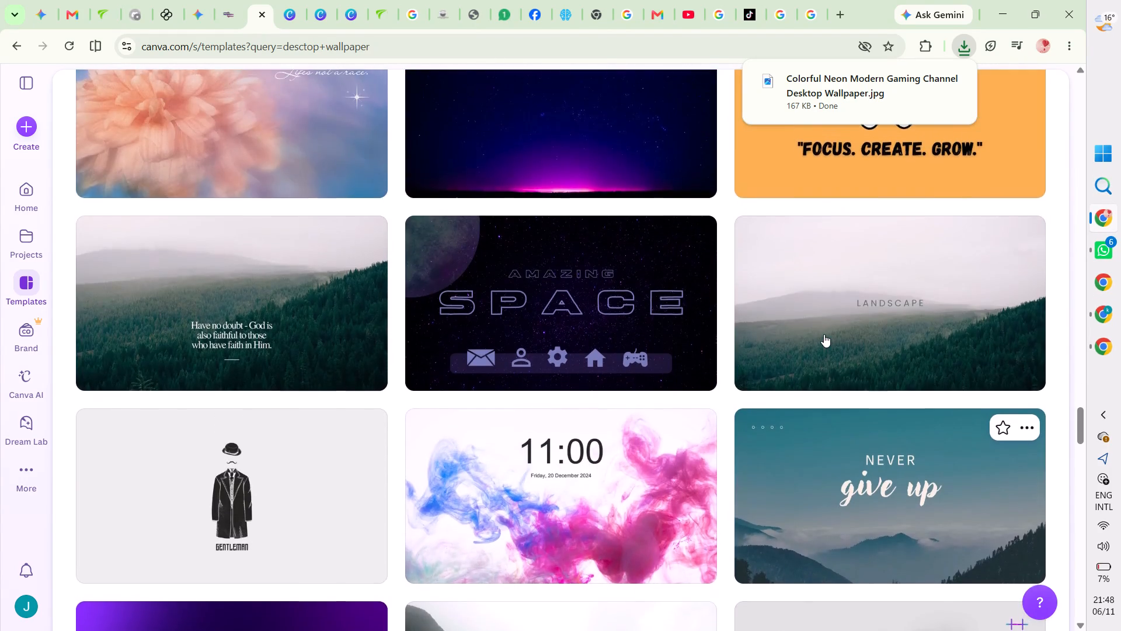
scroll(824, 334, "down", 3)
scroll(824, 334, "up", 1)
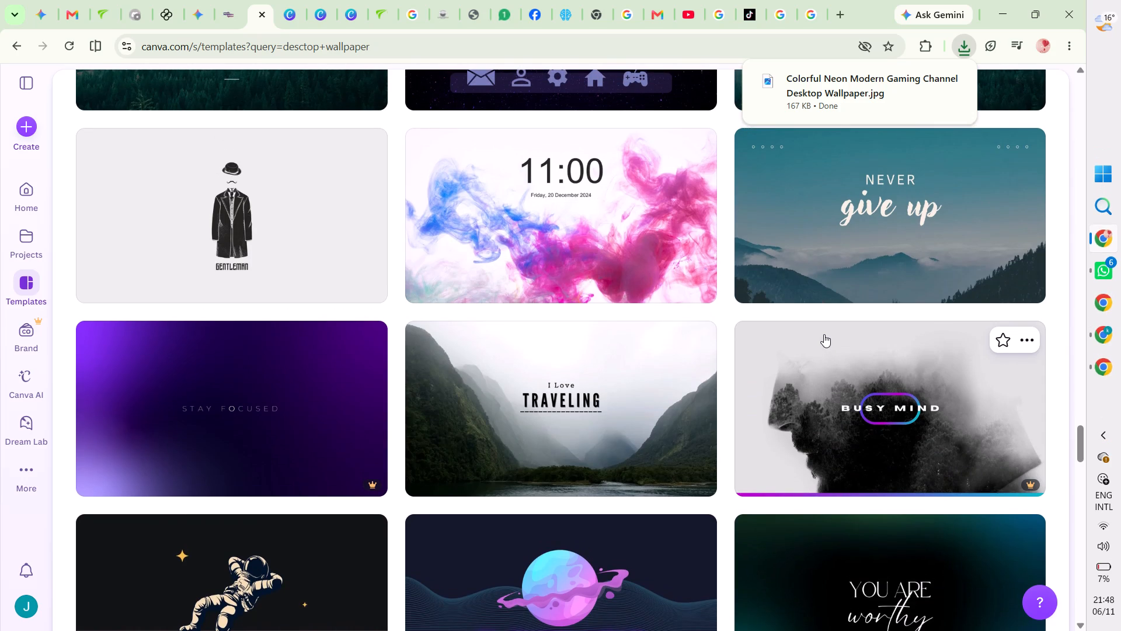
scroll(824, 334, "down", 2)
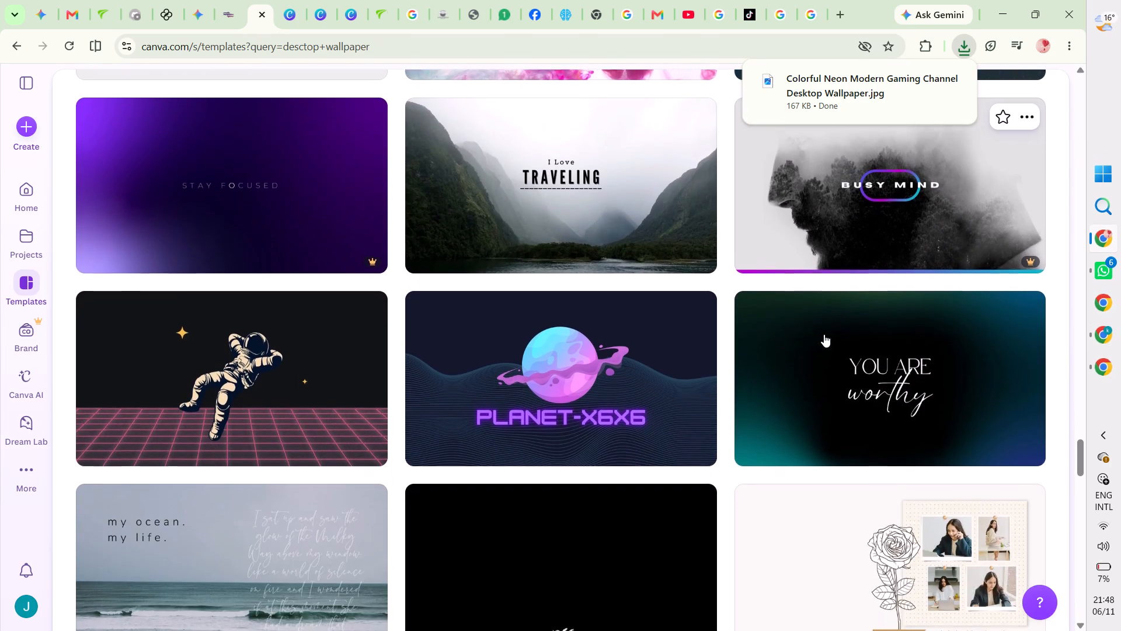
scroll(824, 334, "down", 3)
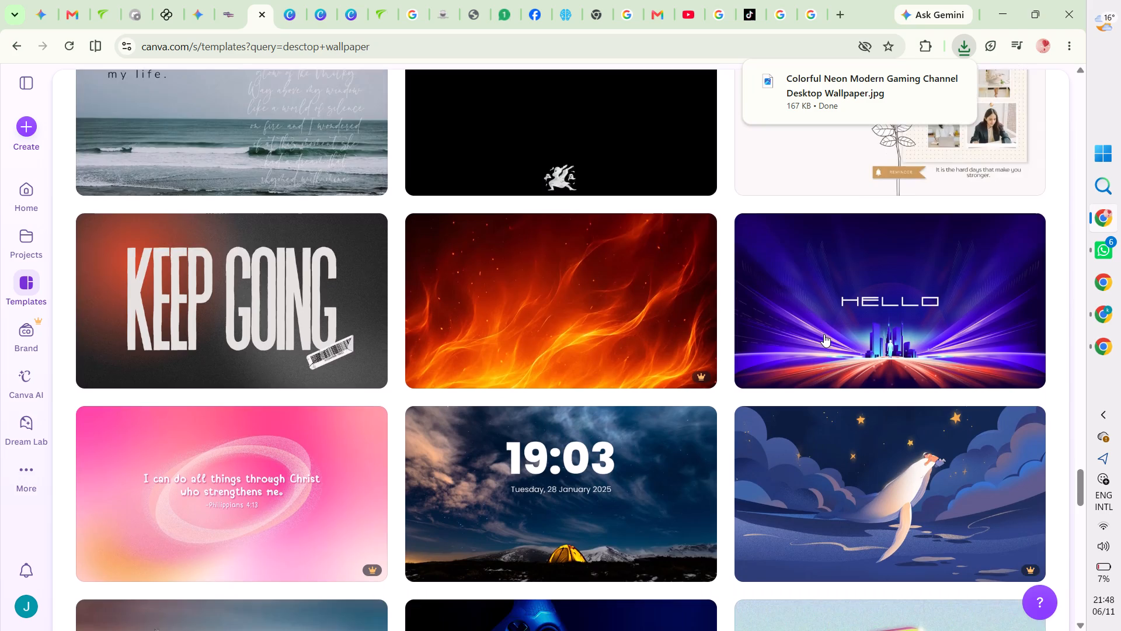
scroll(824, 334, "down", 3)
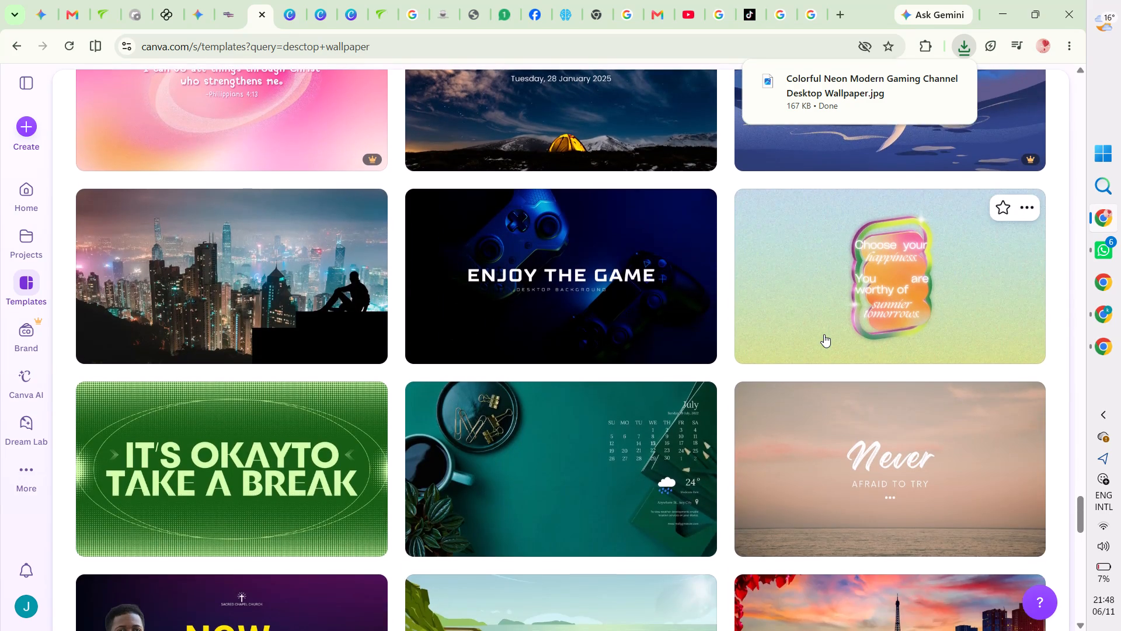
scroll(824, 334, "down", 4)
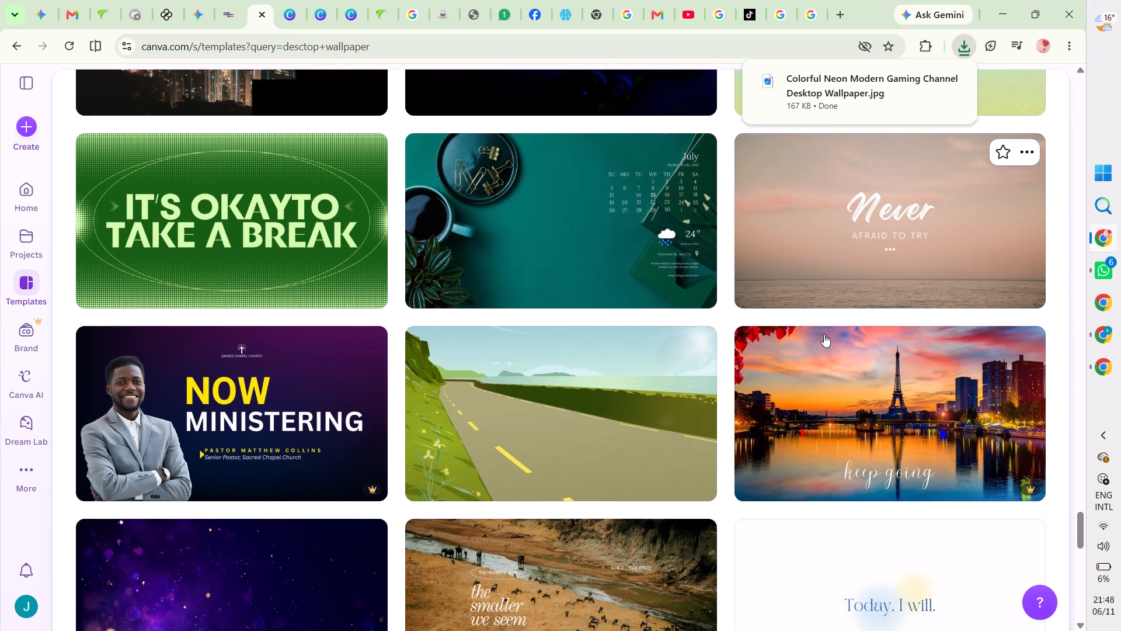
Browse further down the desktop wallpaper template results to examine the designs for another wallpaper option.
scroll(824, 334, "down", 4)
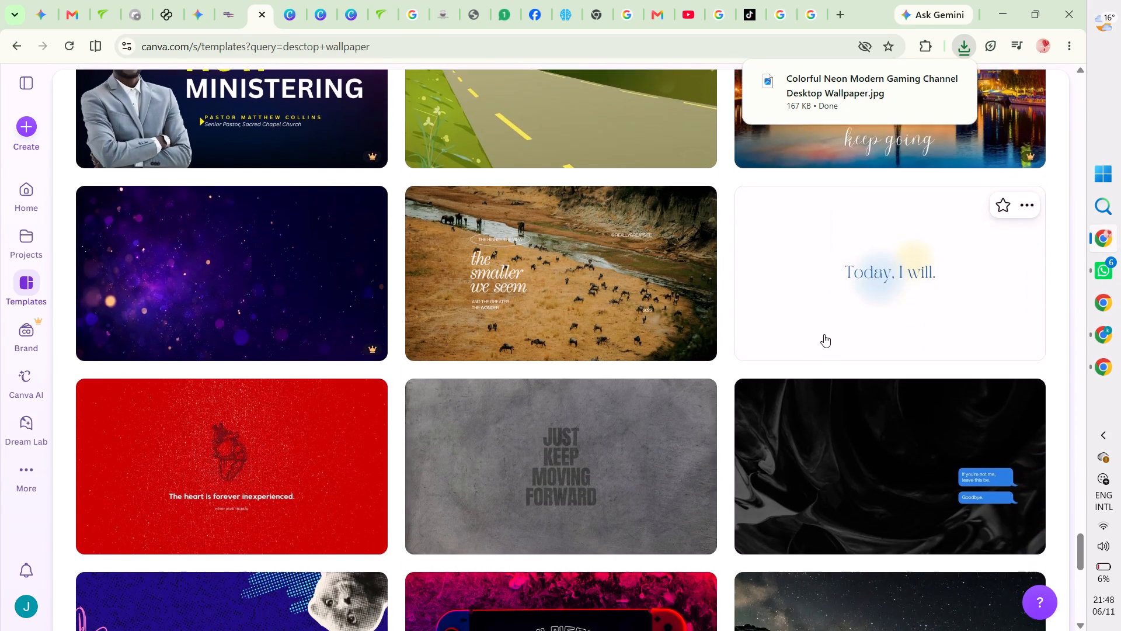
scroll(824, 334, "down", 3)
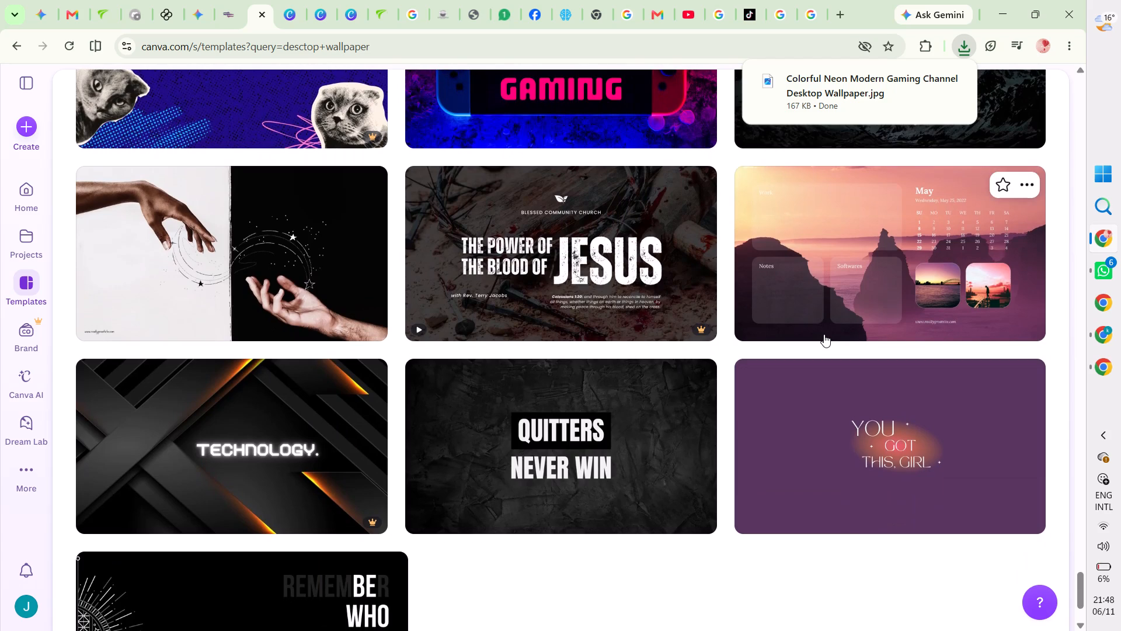
scroll(824, 334, "down", 2)
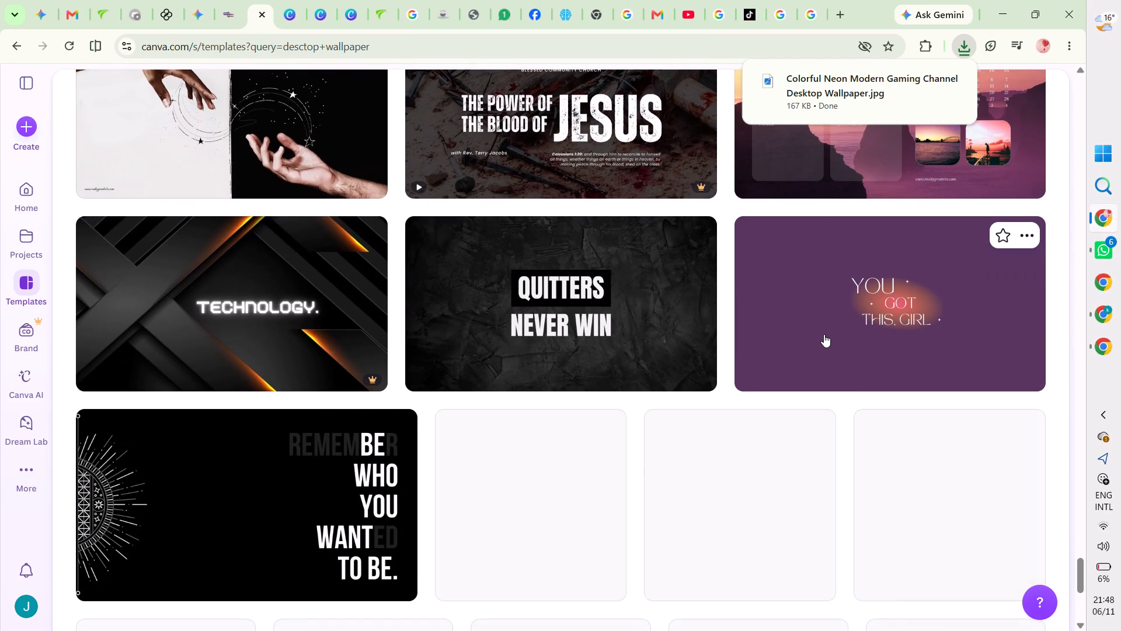
scroll(824, 334, "down", 2)
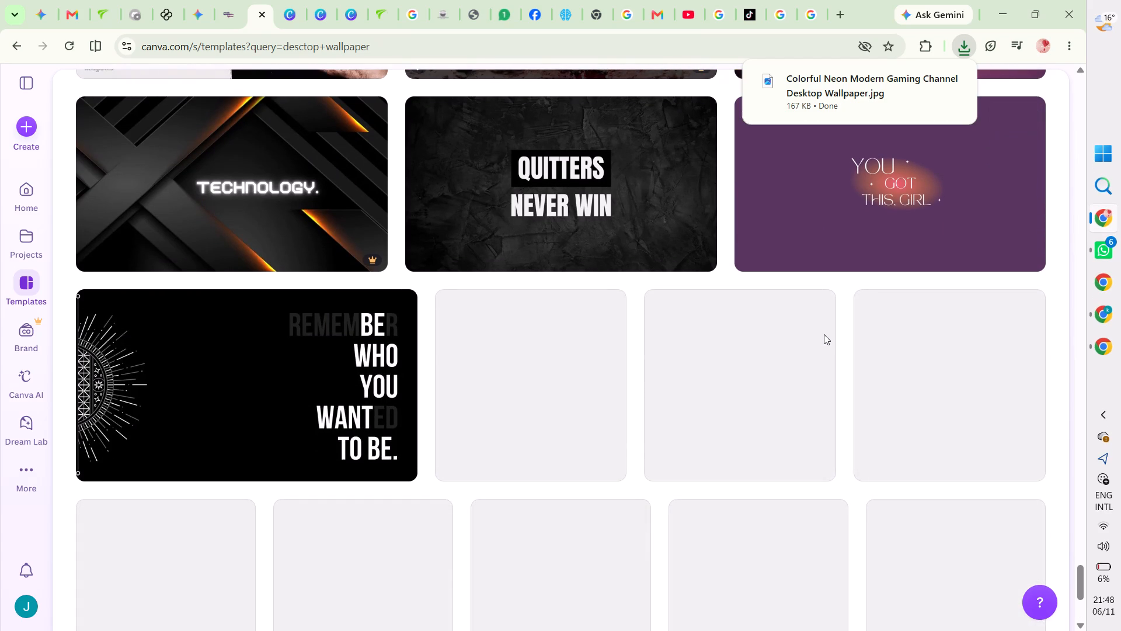
scroll(824, 334, "down", 4)
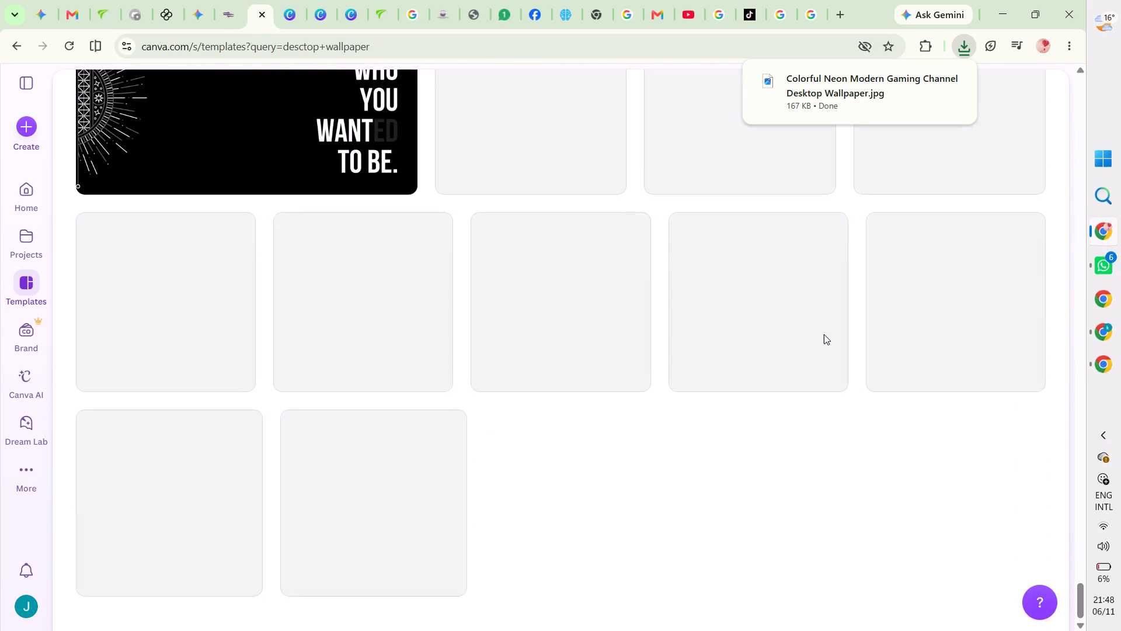
scroll(824, 334, "up", 2)
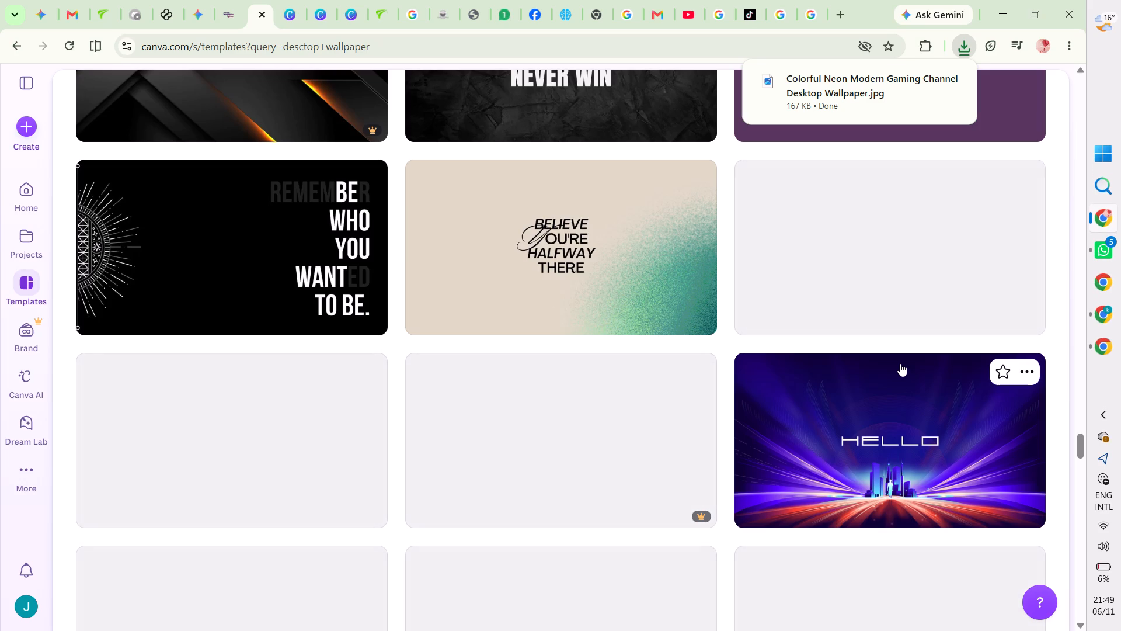
scroll(900, 363, "up", 2)
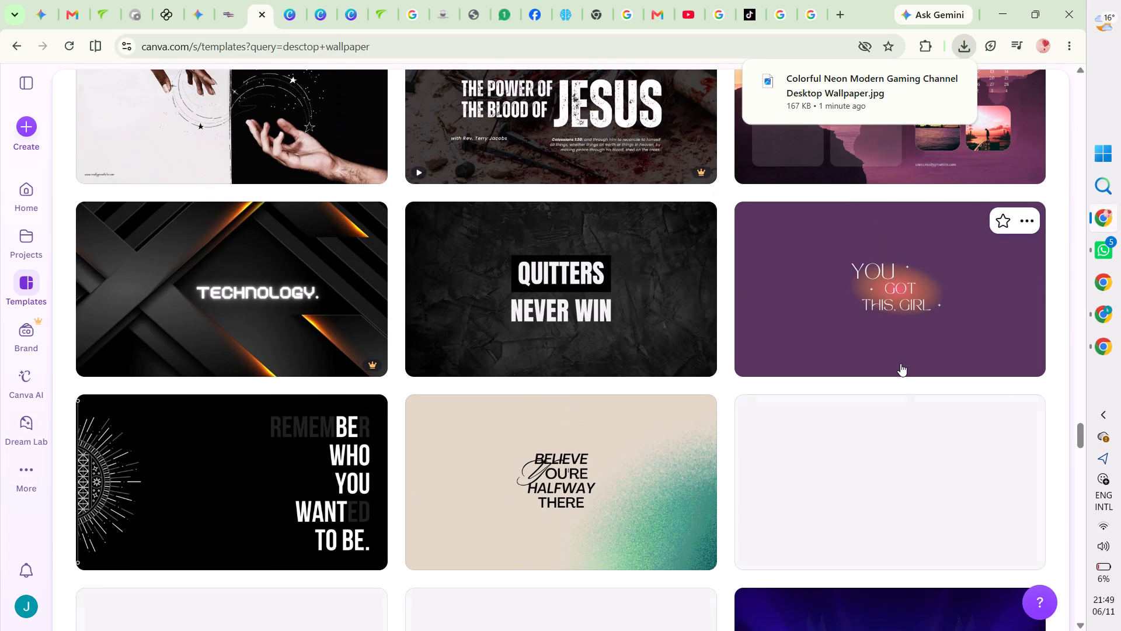
scroll(900, 363, "down", 3)
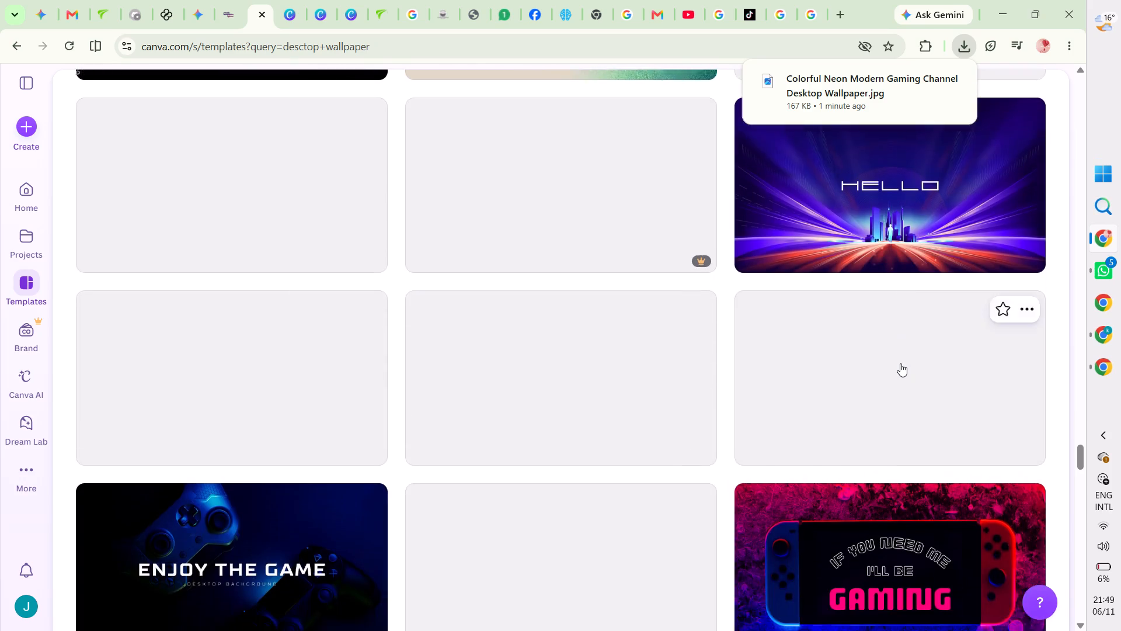
scroll(900, 363, "down", 2)
scroll(900, 363, "up", 2)
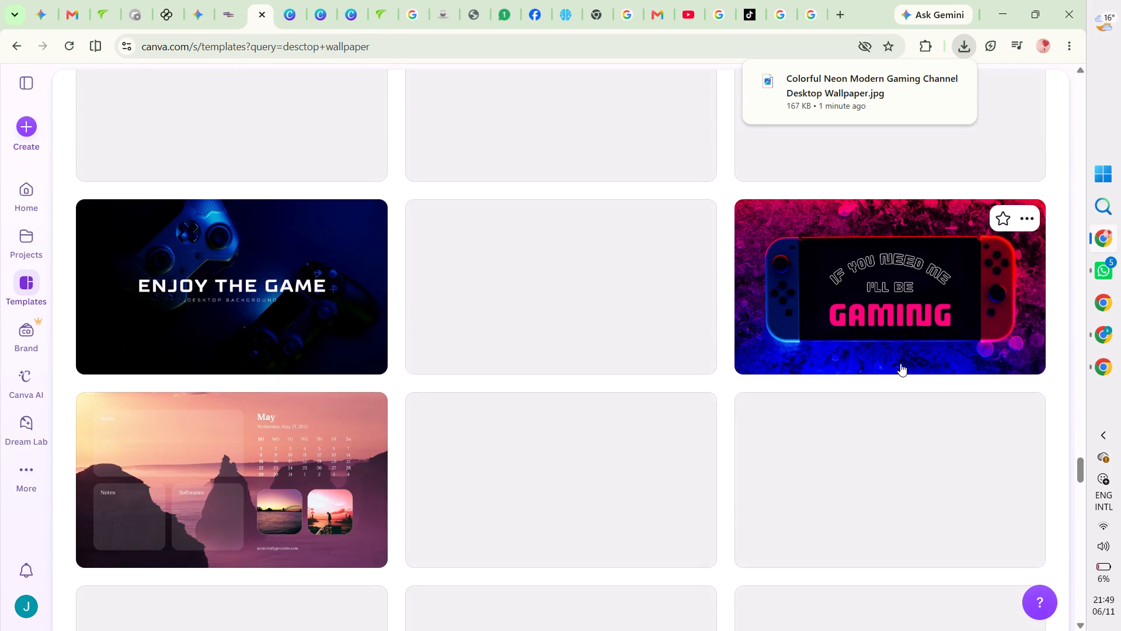
scroll(900, 363, "down", 5)
scroll(900, 363, "up", 5)
scroll(900, 363, "down", 1)
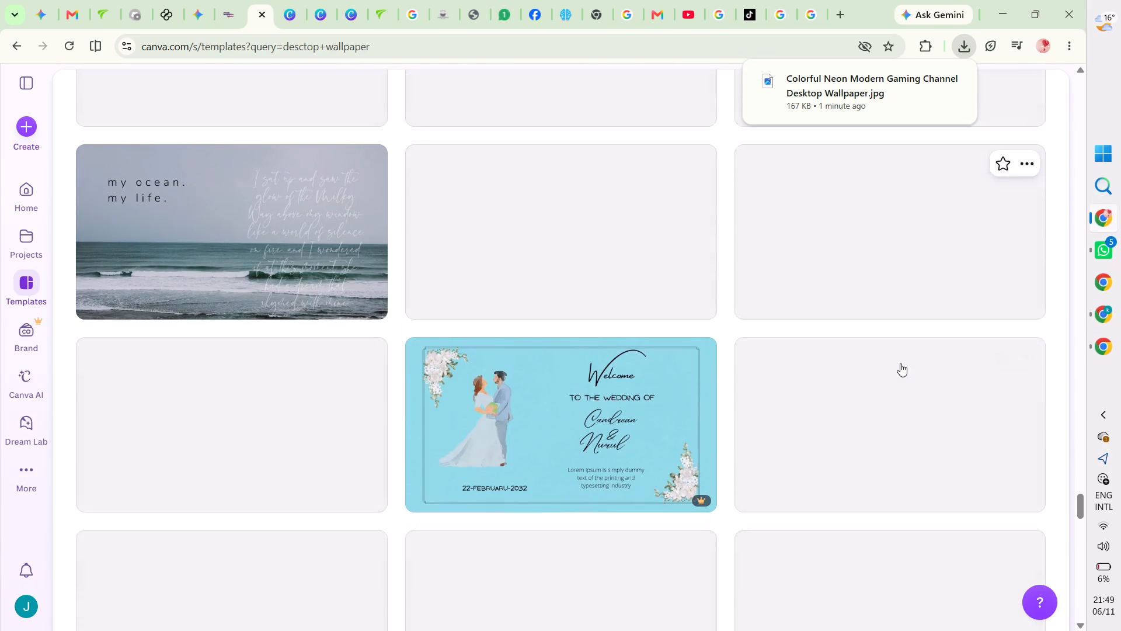
scroll(900, 363, "down", 14)
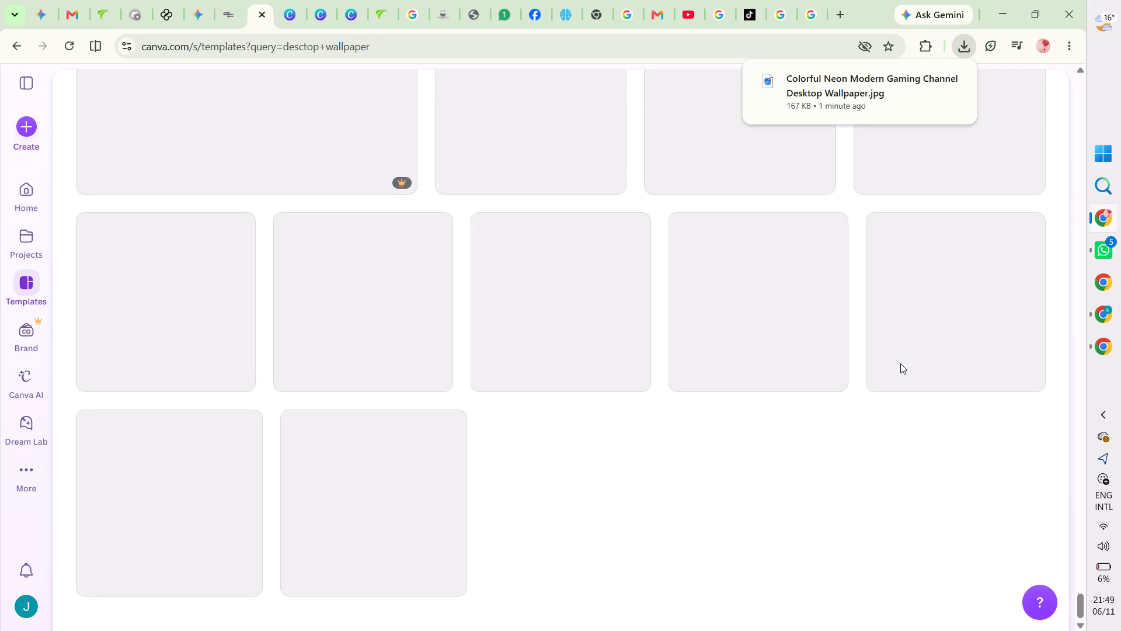
Switch to the WorldQuant BRAIN window, show the test period for Simulation 1 and submit the alpha.
left_click(1002, 6)
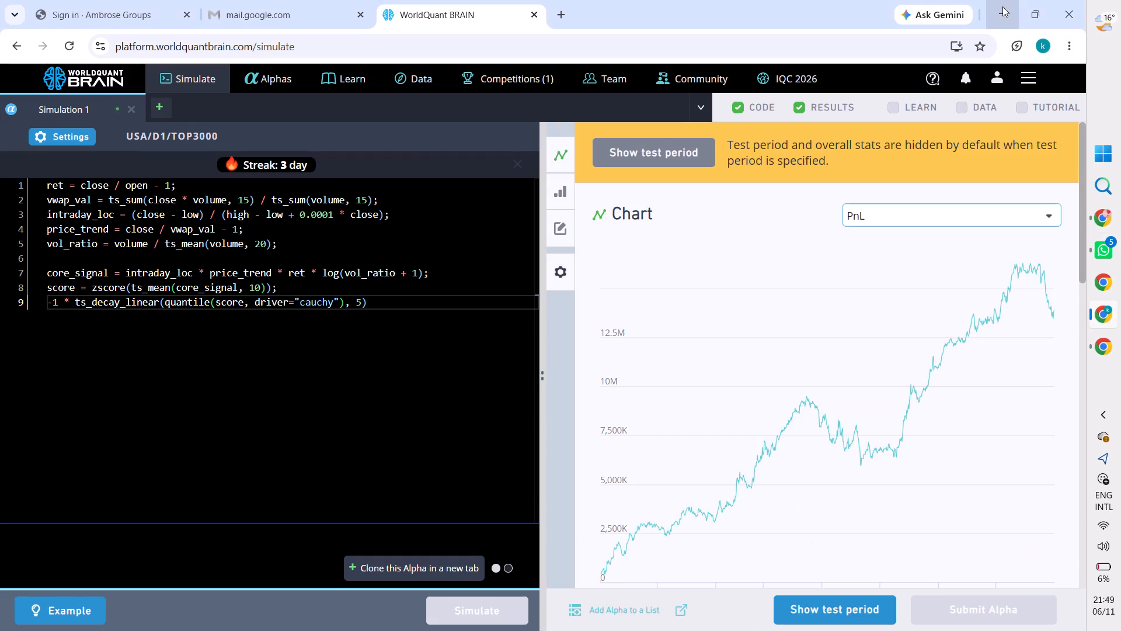
left_click(869, 615)
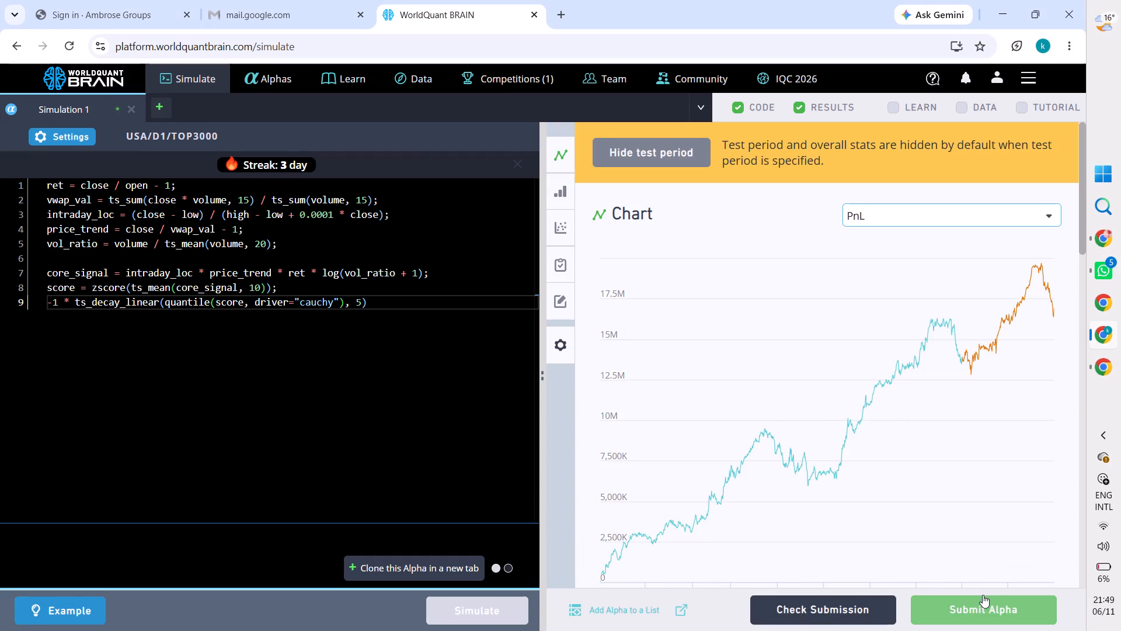
left_click(981, 595)
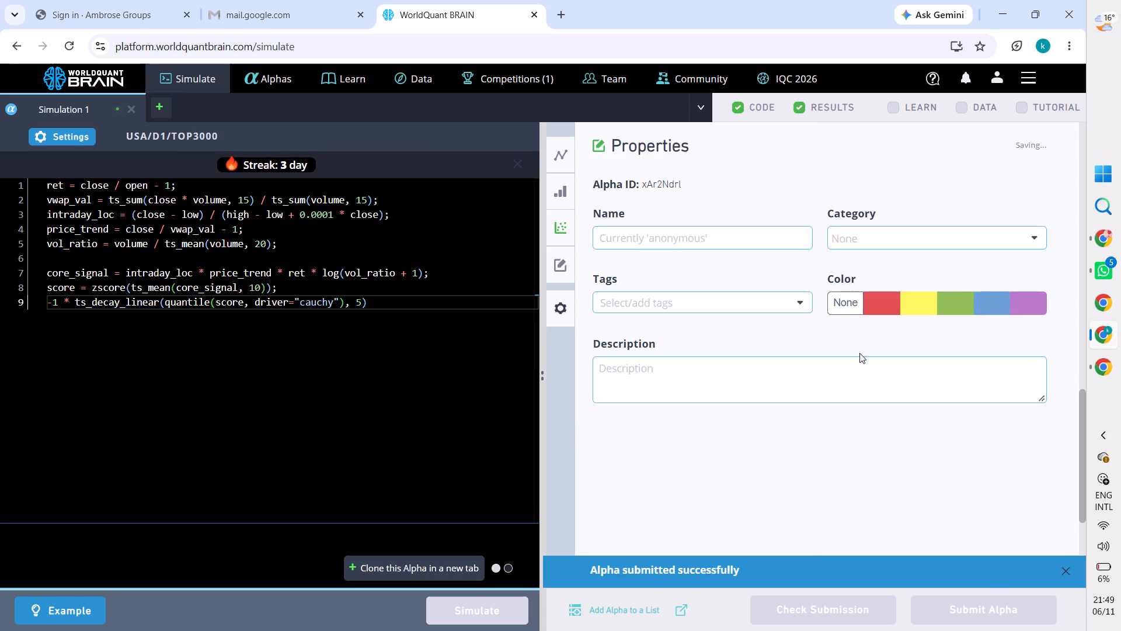
scroll(859, 353, "down", 4)
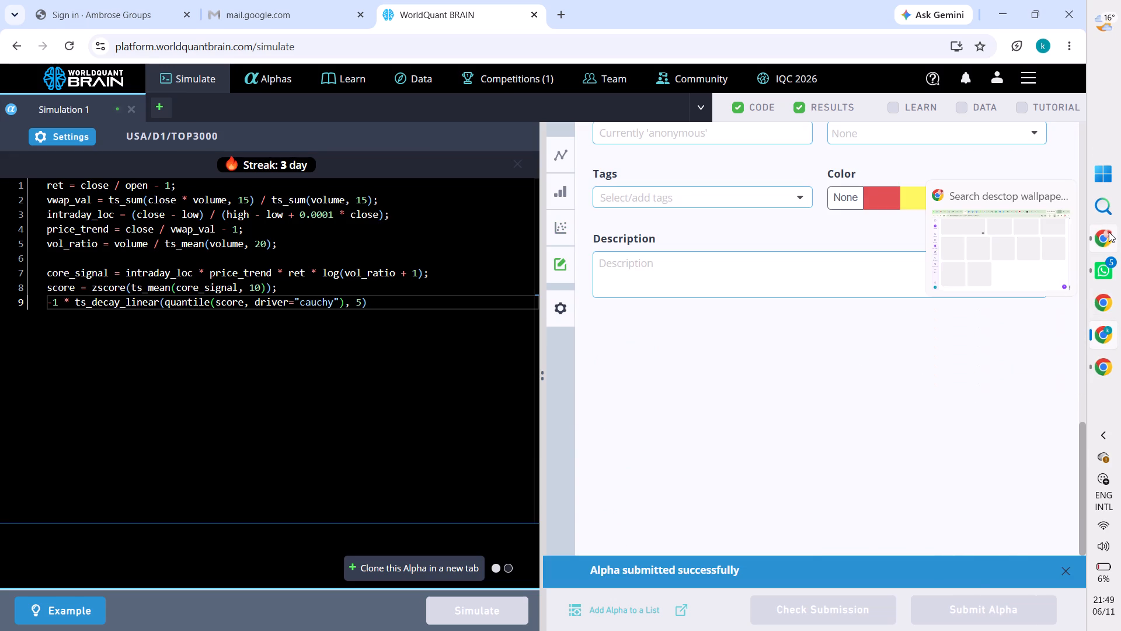
Minimise the WorldQuant BRAIN window to get back to the desktop.
left_click(1001, 8)
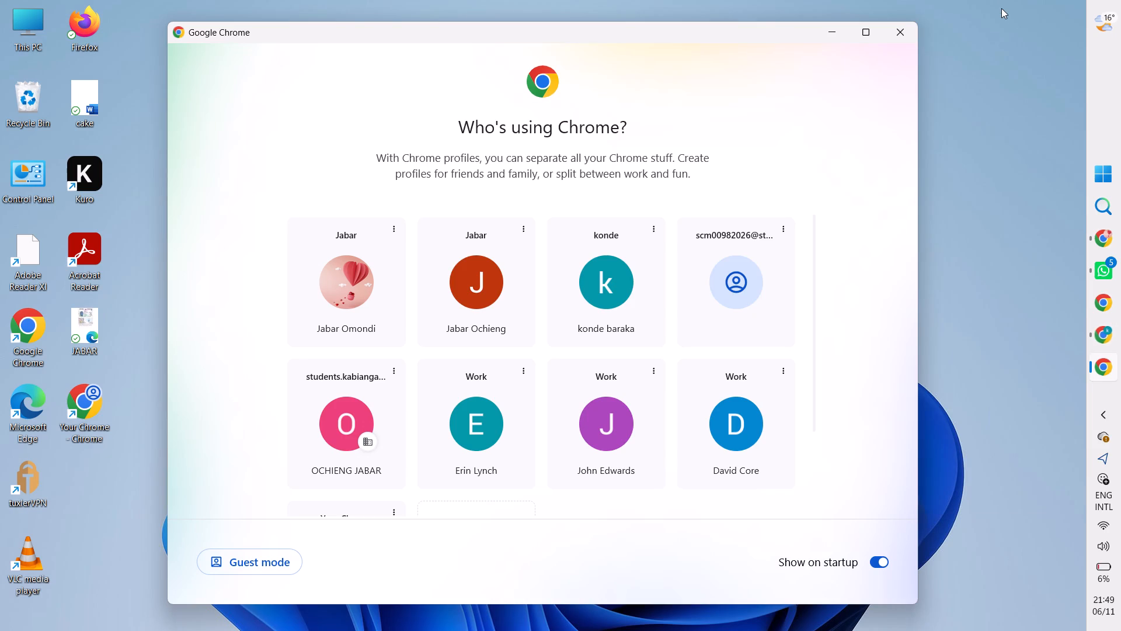